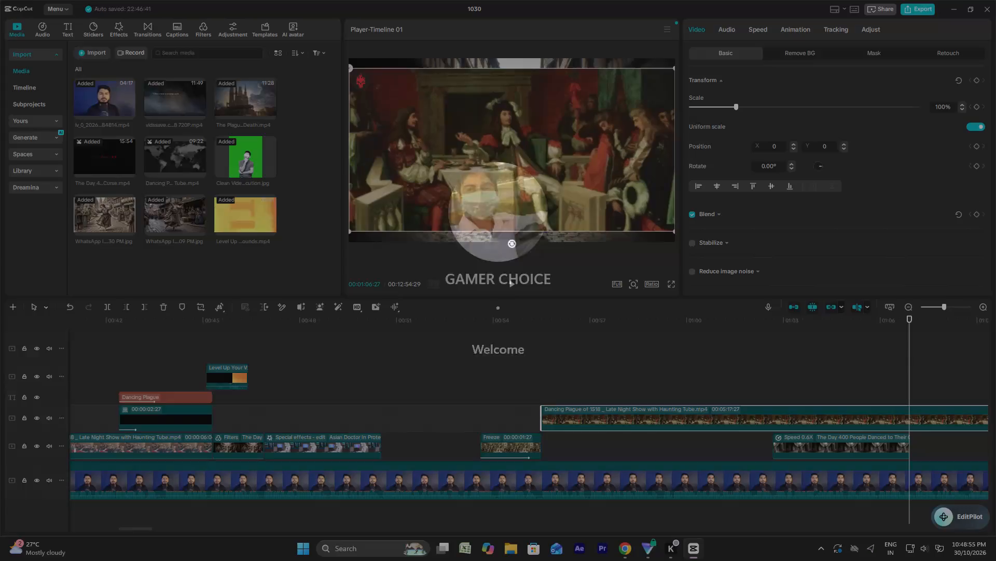
Play back the section from the start of the upper Dancing Plague of 1518 overlay clip to just past the Speed 0.6X clip.
{"action": "key", "text": "Up"}
{"action": "key", "text": "Up"}
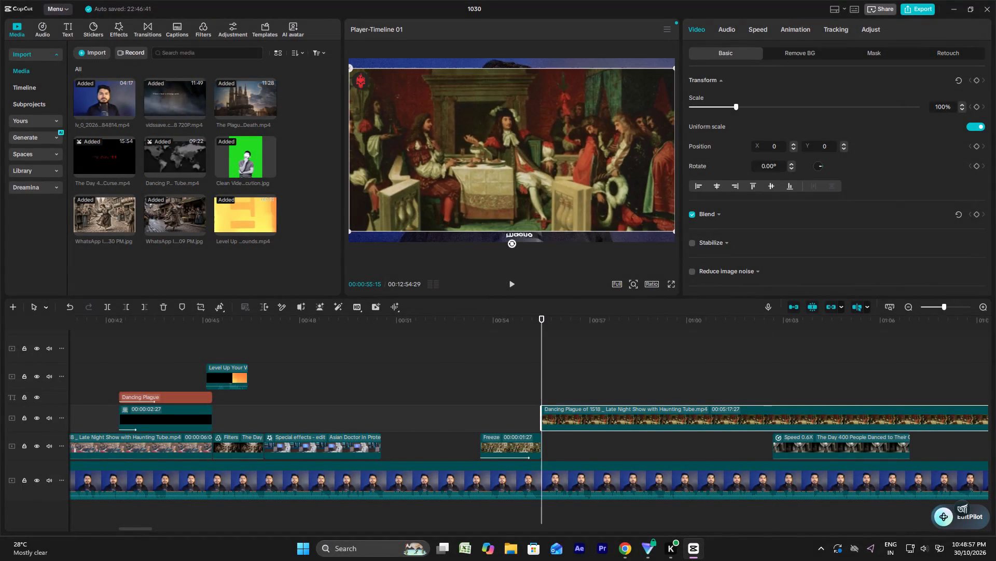
{"action": "key", "text": "space"}
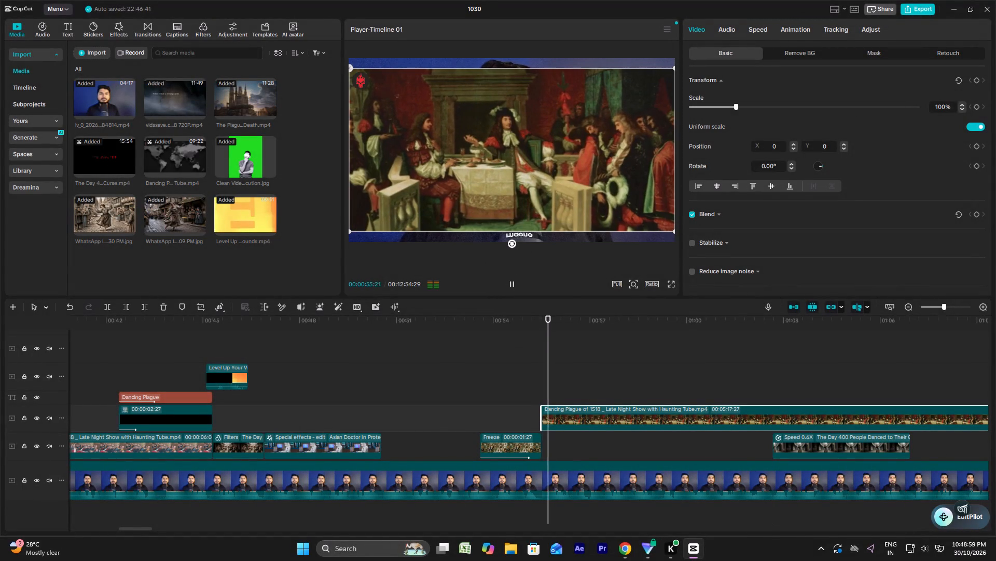
{"action": "key", "text": "Up"}
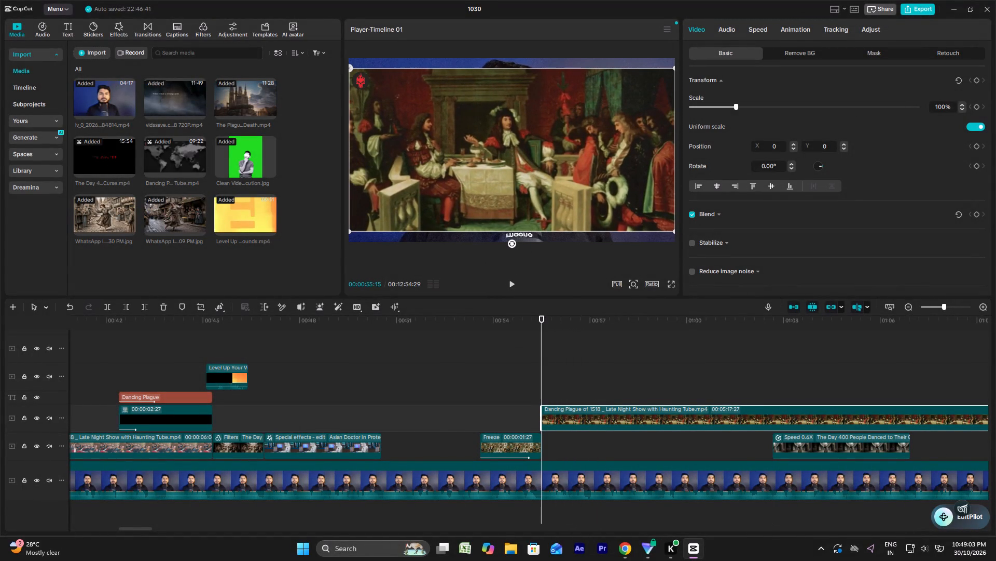
{"action": "key", "text": "space"}
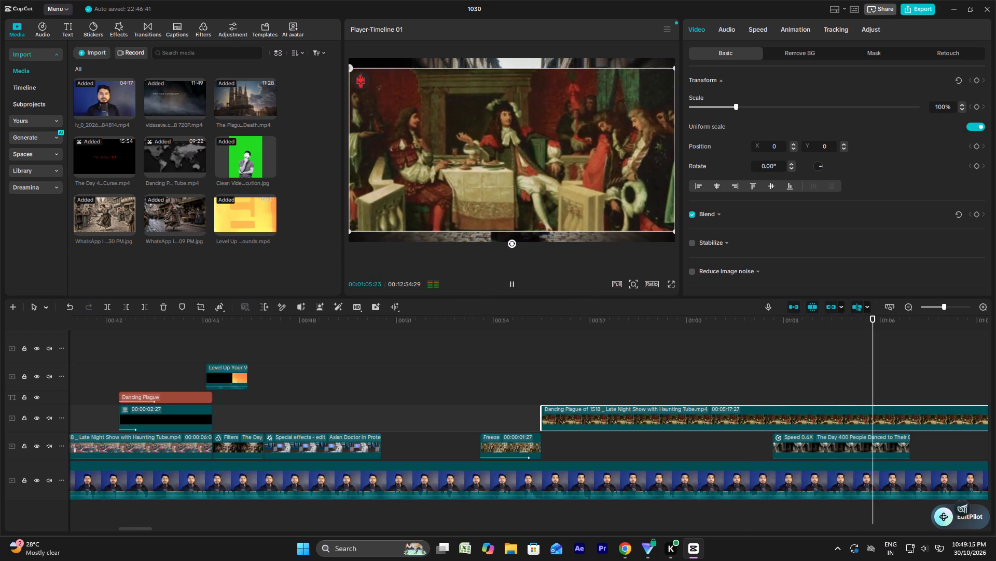
{"action": "key", "text": "space"}
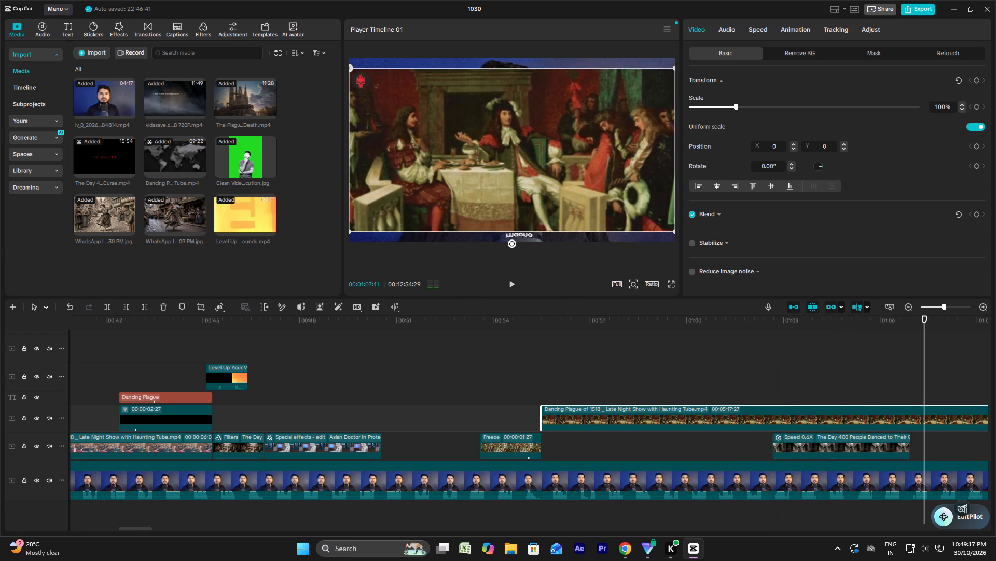
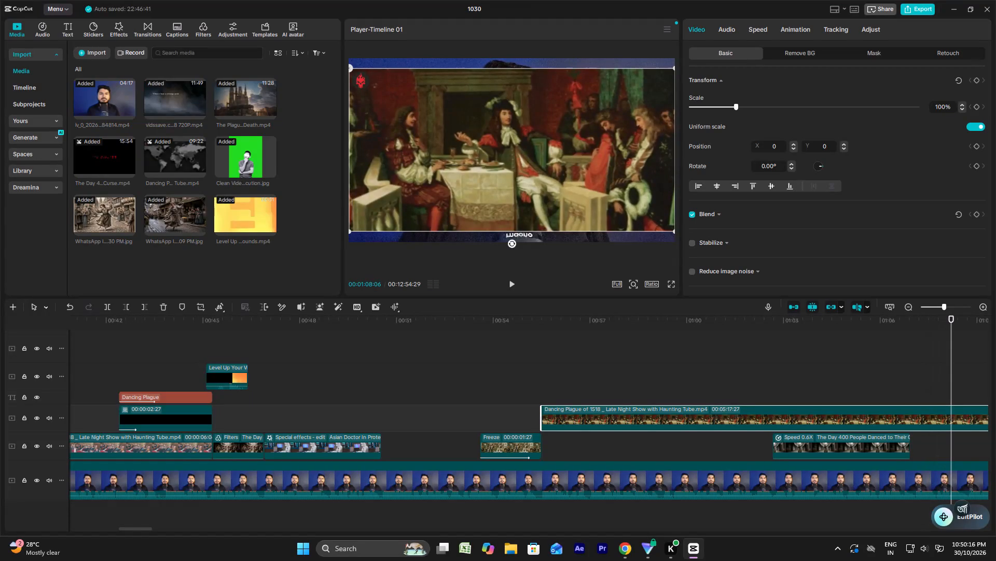
Play back the upper Dancing Plague of 1518 overlay clip from its start to just before the Speed 0.6X clip.
{"action": "left_click", "coordinate": [547, 392]}
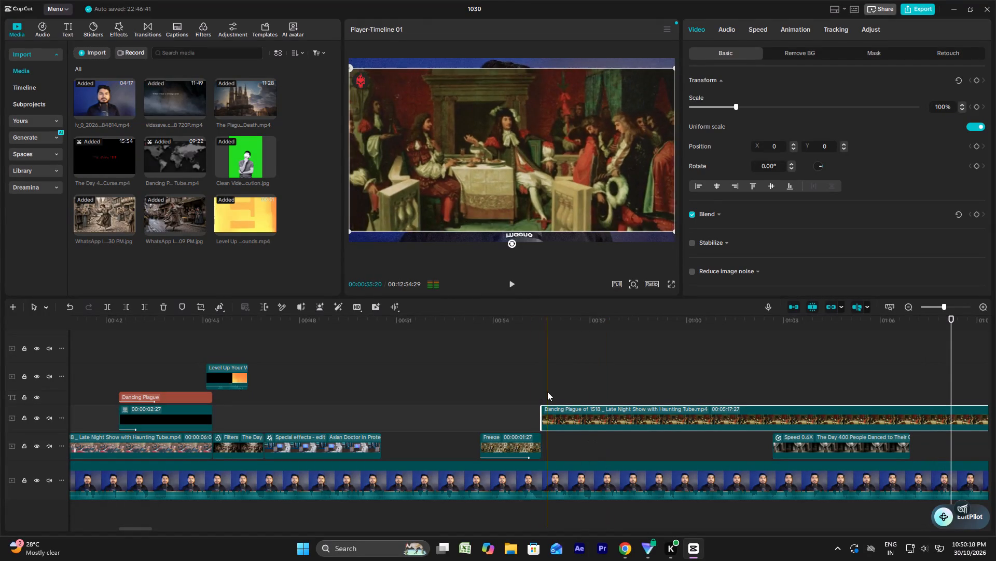
{"action": "key", "text": "space"}
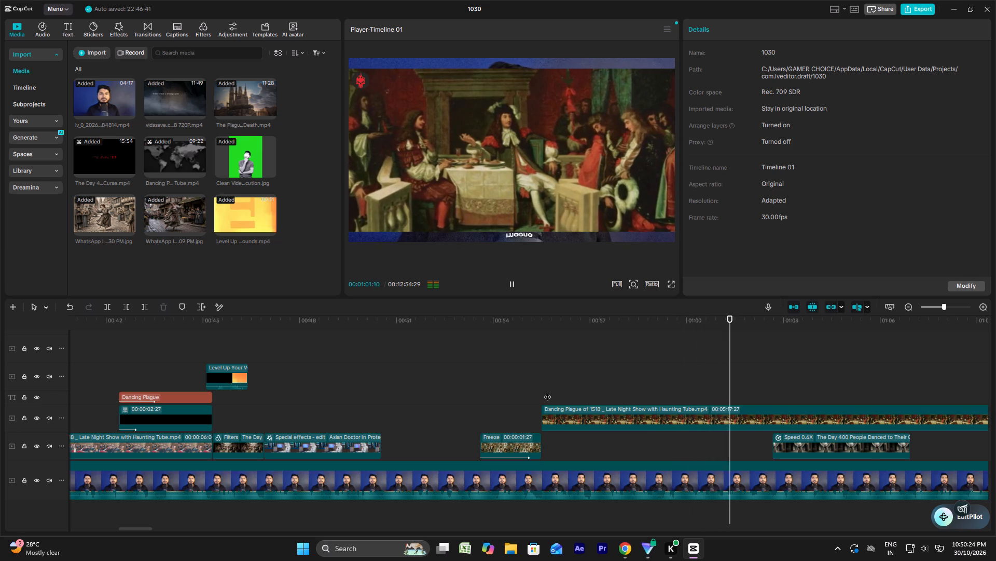
{"action": "key", "text": "space"}
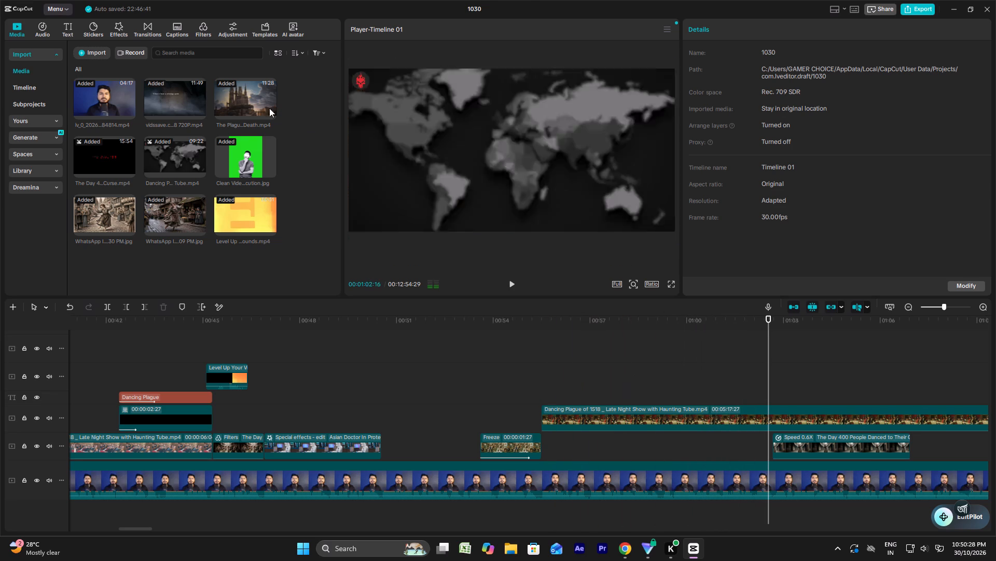
Skim the second half of the Plague Death source video in the media library for usable footage.
{"action": "left_click", "coordinate": [251, 102]}
{"action": "left_click", "coordinate": [238, 102]}
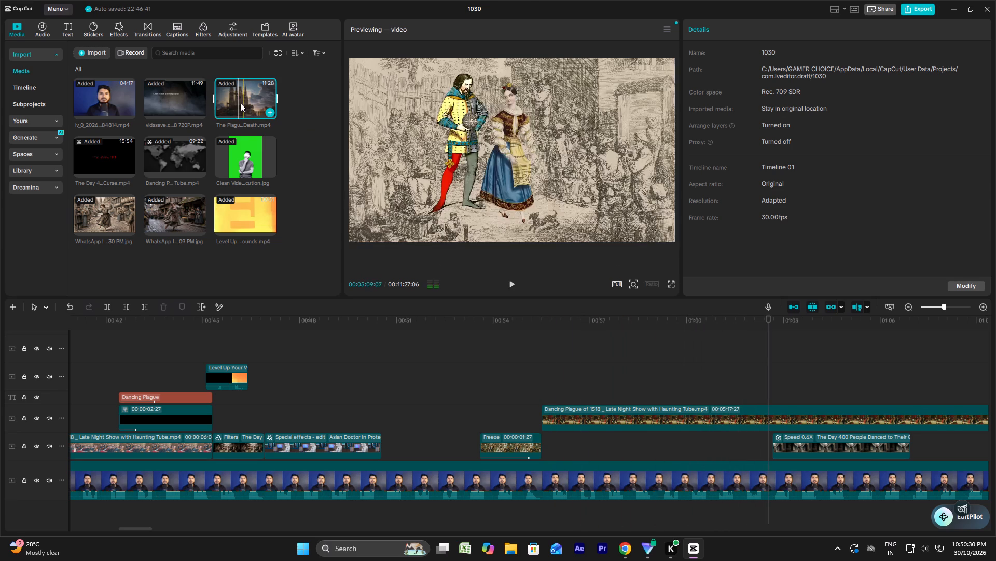
{"action": "left_click", "coordinate": [238, 103]}
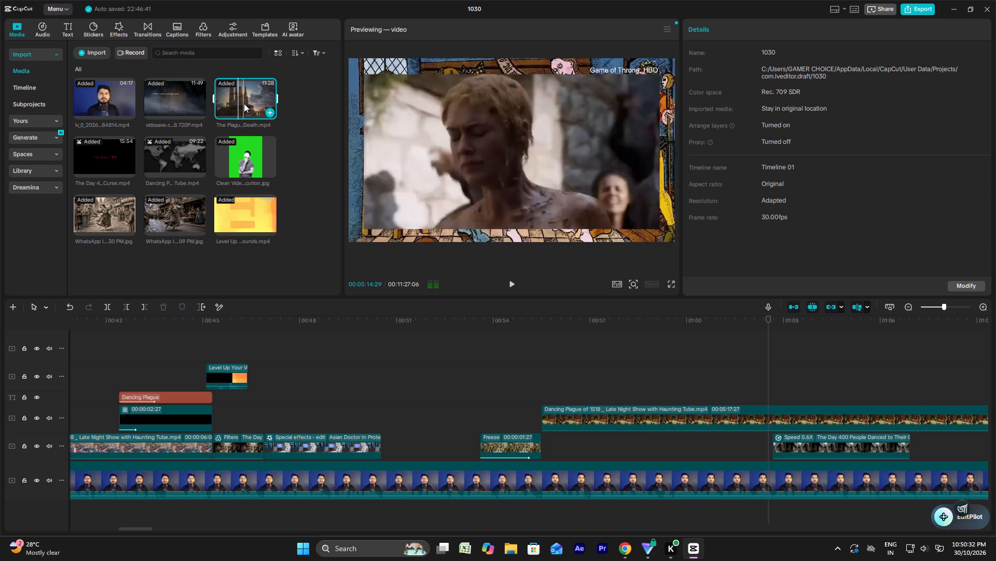
{"action": "left_click", "coordinate": [244, 103]}
{"action": "left_click", "coordinate": [247, 103]}
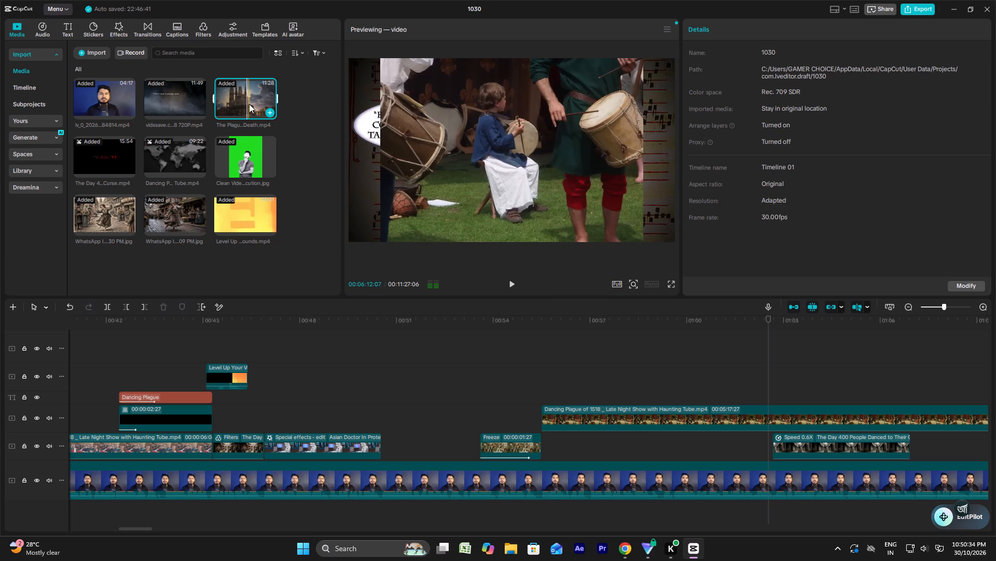
{"action": "left_click", "coordinate": [250, 104]}
{"action": "left_click", "coordinate": [255, 105]}
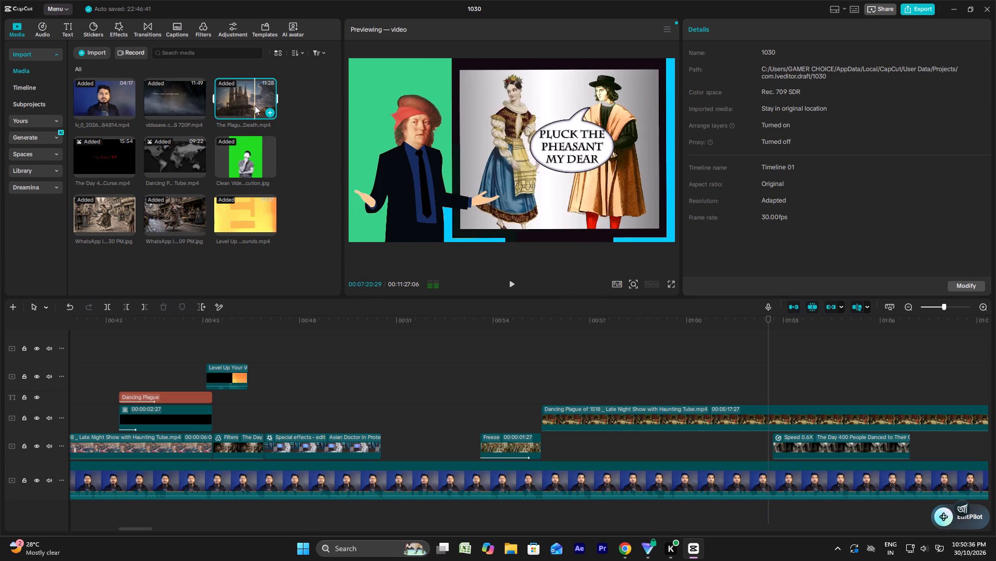
{"action": "left_click", "coordinate": [256, 106]}
{"action": "left_click", "coordinate": [258, 106]}
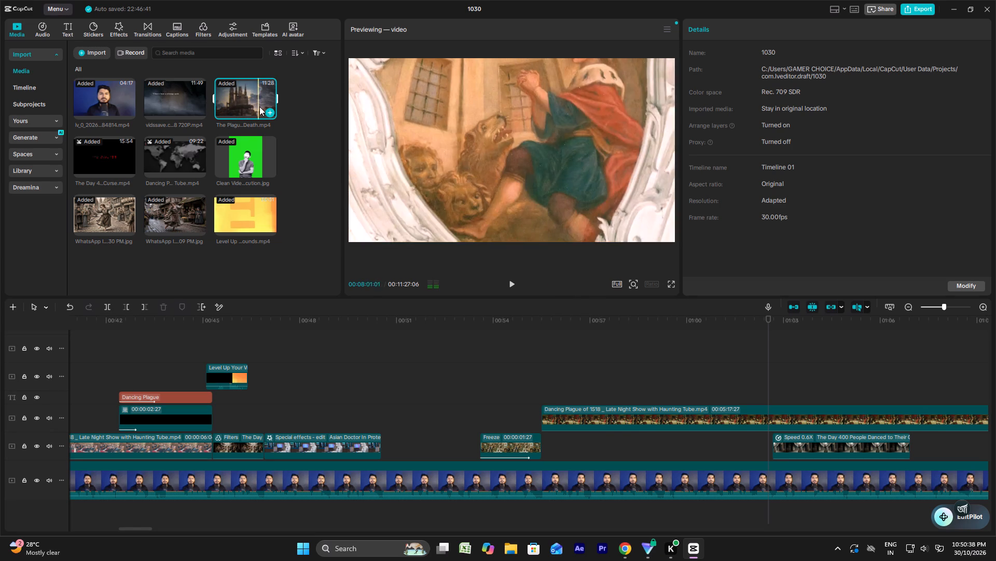
{"action": "left_click", "coordinate": [262, 106]}
{"action": "left_click", "coordinate": [264, 106]}
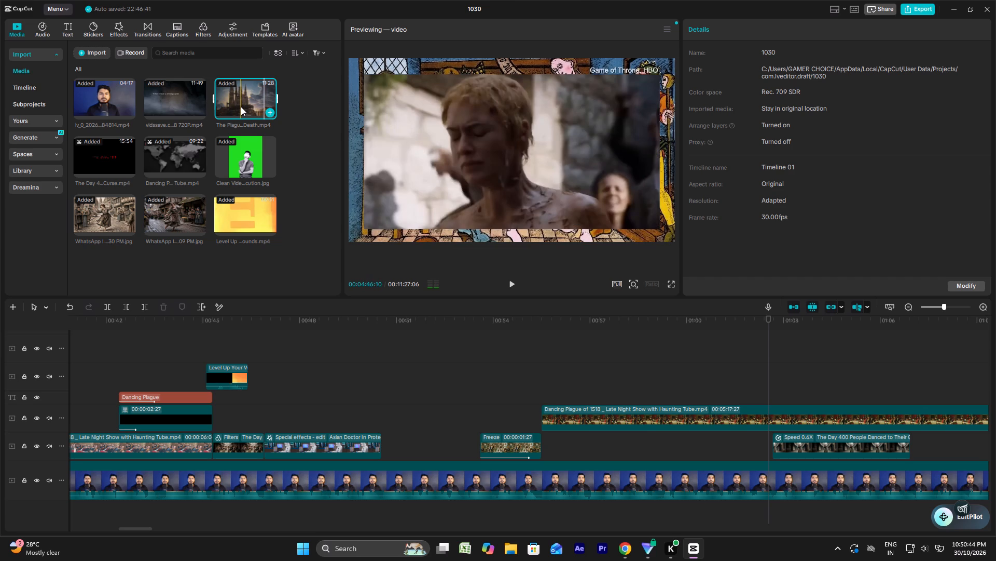
Play sections of the Plague Death source video between about 00:04:46 and 00:05:52 to check their footage.
{"action": "key", "text": "space"}
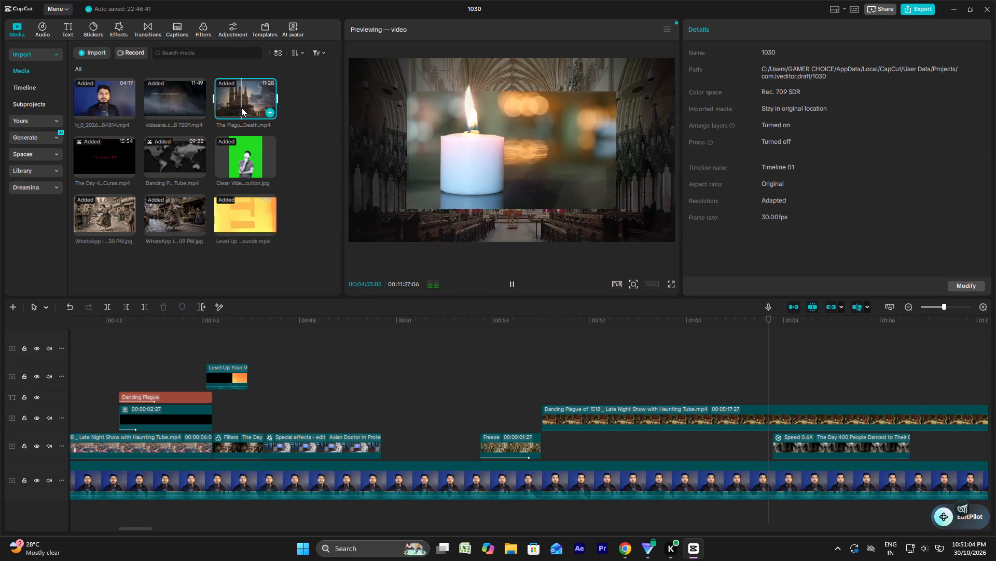
{"action": "left_click", "coordinate": [241, 108]}
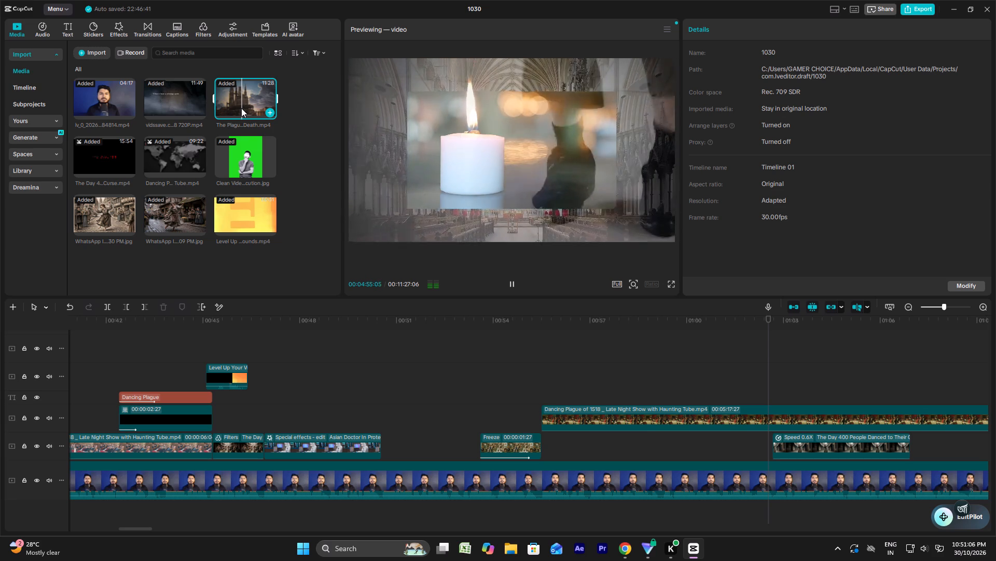
{"action": "left_click", "coordinate": [243, 109]}
{"action": "key", "text": "space"}
{"action": "left_click", "coordinate": [243, 110]}
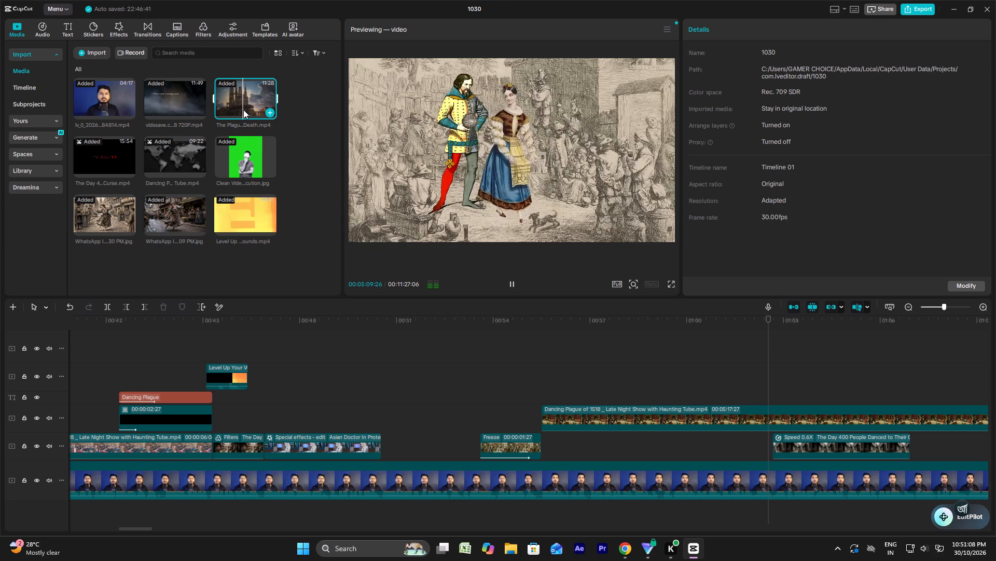
{"action": "key", "text": "space"}
{"action": "left_click", "coordinate": [244, 110]}
{"action": "key", "text": "space"}
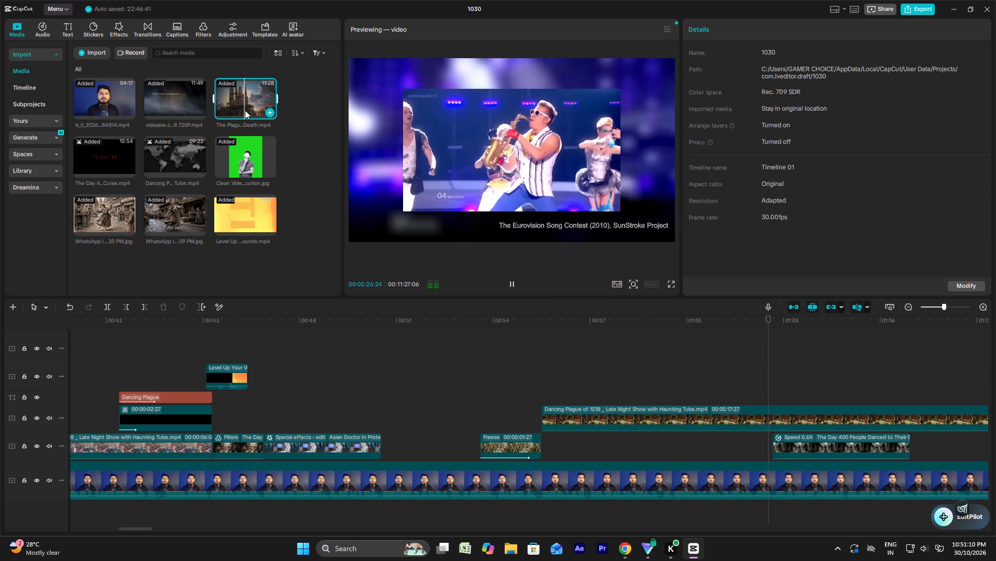
{"action": "left_click", "coordinate": [245, 111]}
{"action": "key", "text": "space"}
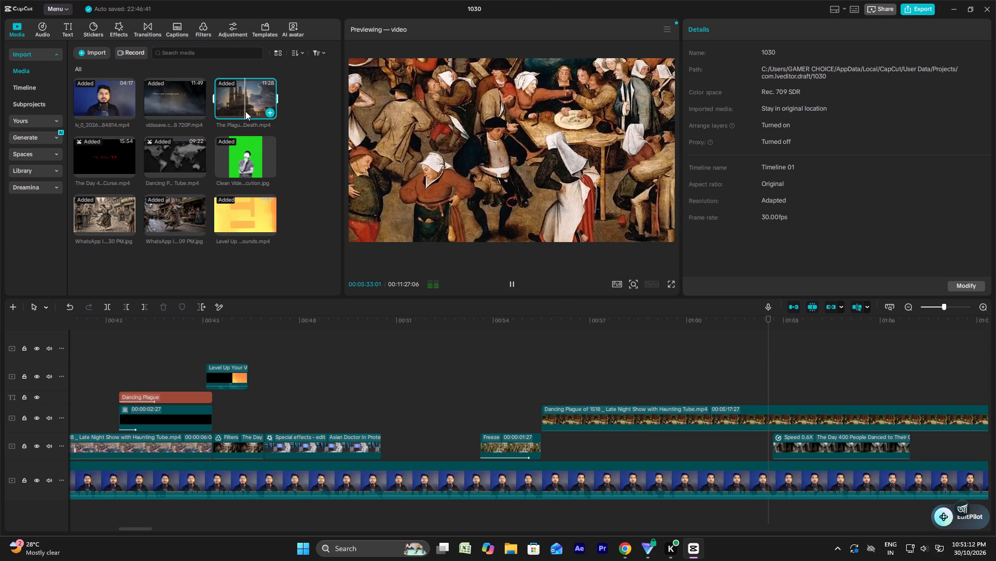
{"action": "left_click", "coordinate": [245, 111]}
{"action": "key", "text": "space"}
{"action": "left_click", "coordinate": [246, 111]}
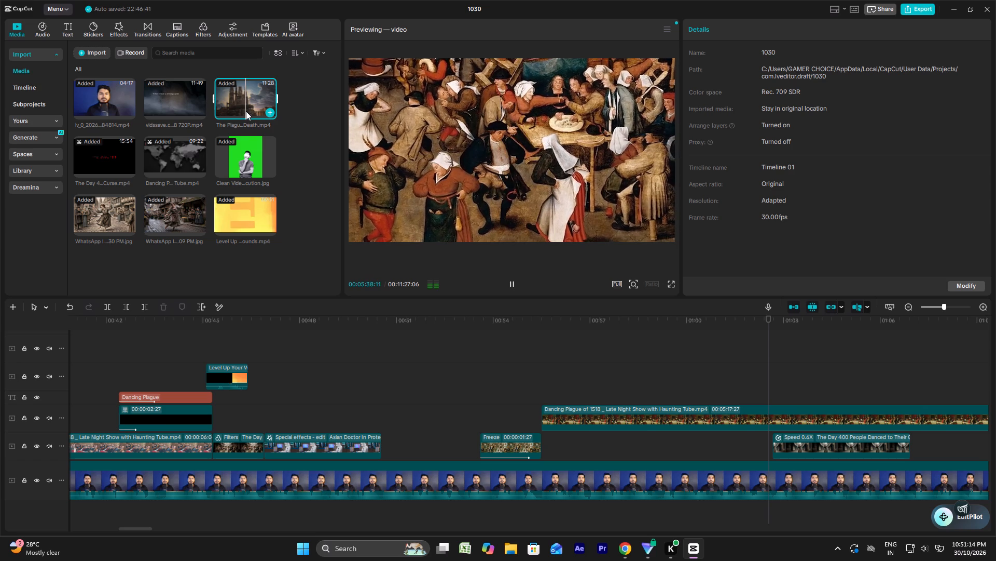
{"action": "left_click", "coordinate": [246, 112]}
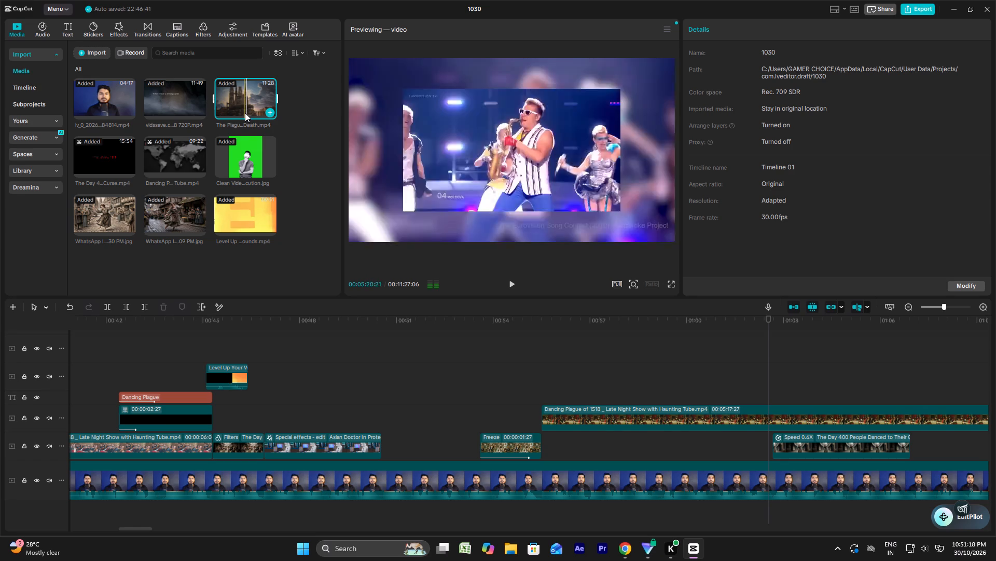
{"action": "left_click", "coordinate": [245, 113]}
{"action": "key", "text": "space"}
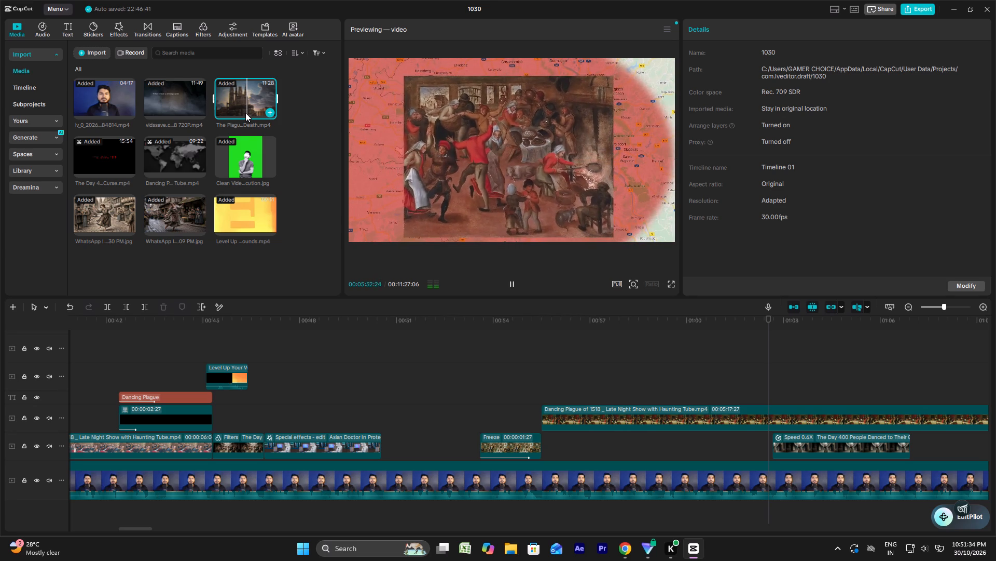
Place the first 00:01:05 or so of the Dancing Plague source video on a new top overlay track, starting at about 00:00:57.
{"action": "left_click", "coordinate": [175, 152]}
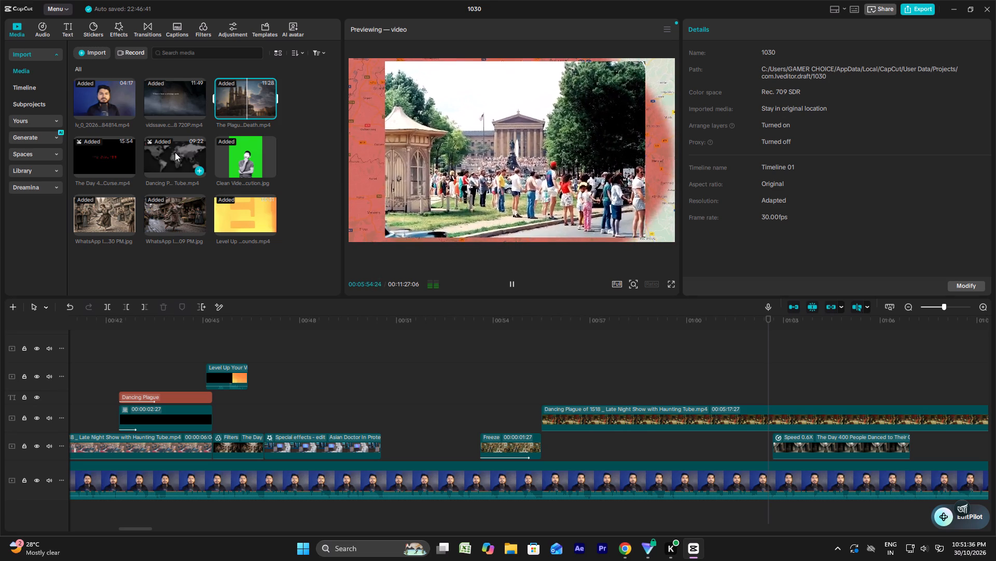
{"action": "left_click_drag", "start_coordinate": [171, 154], "coordinate": [129, 161]}
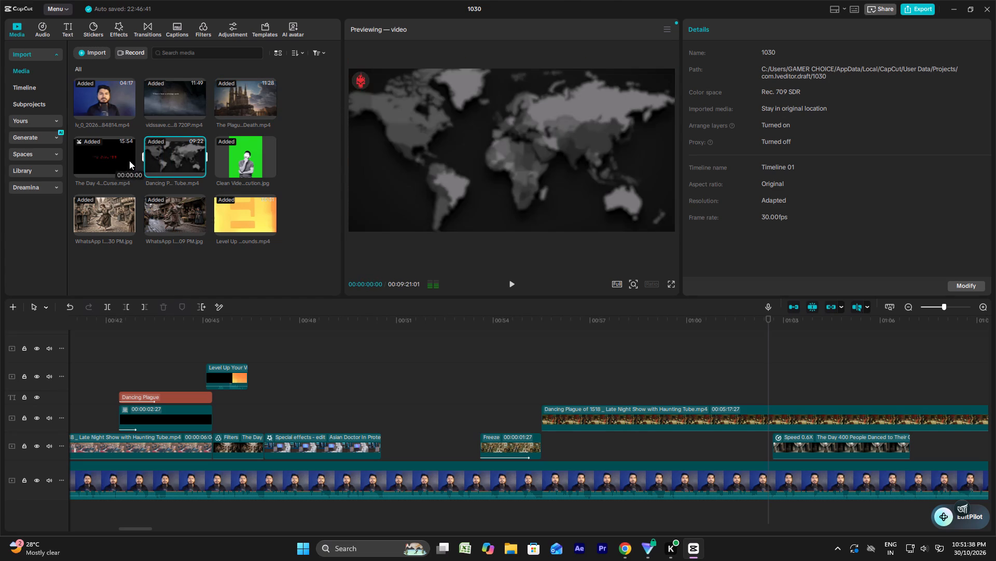
{"action": "left_click_drag", "start_coordinate": [129, 161], "coordinate": [128, 161]}
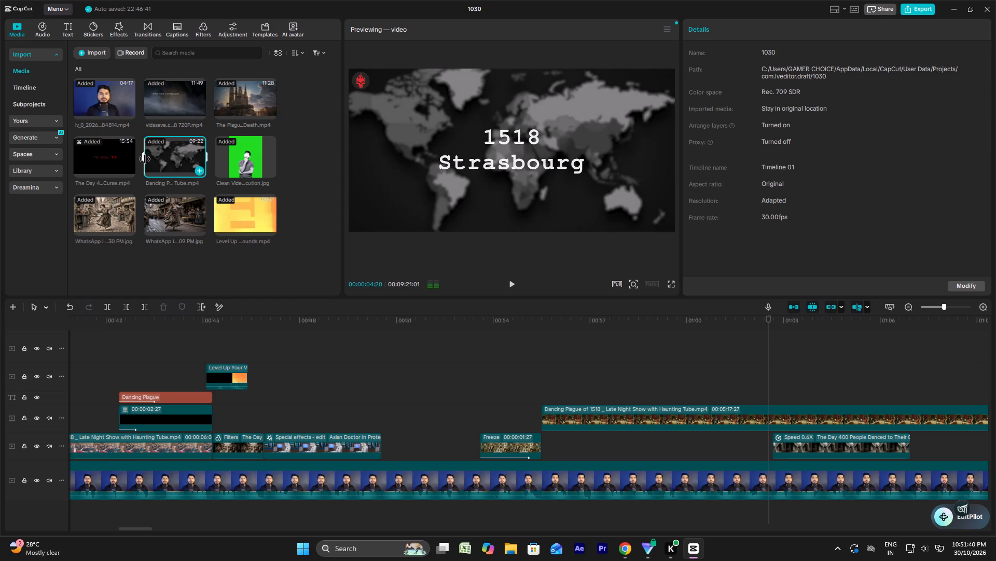
{"action": "key", "text": "space"}
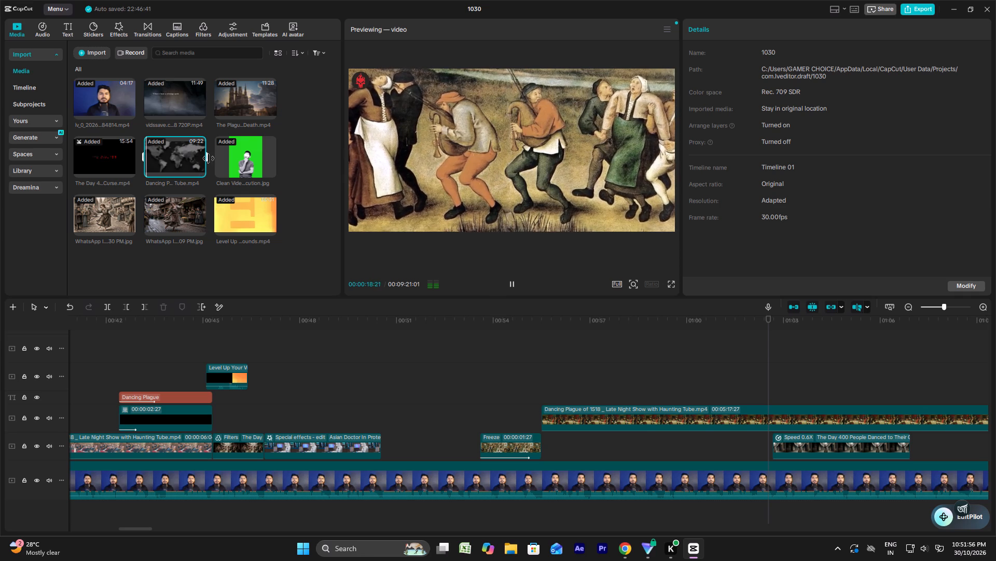
{"action": "left_click_drag", "start_coordinate": [209, 158], "coordinate": [154, 164]}
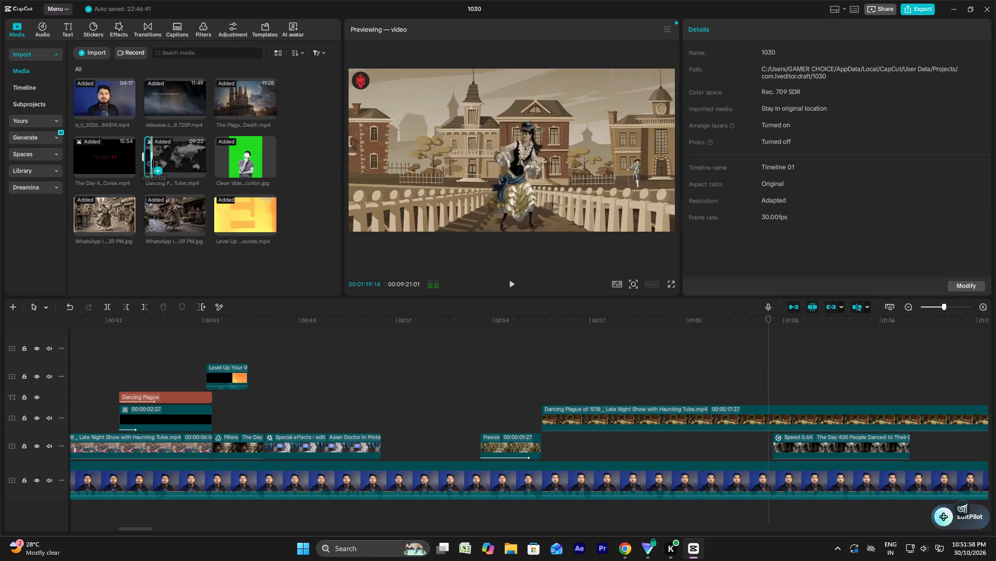
{"action": "left_click_drag", "start_coordinate": [148, 168], "coordinate": [582, 361]}
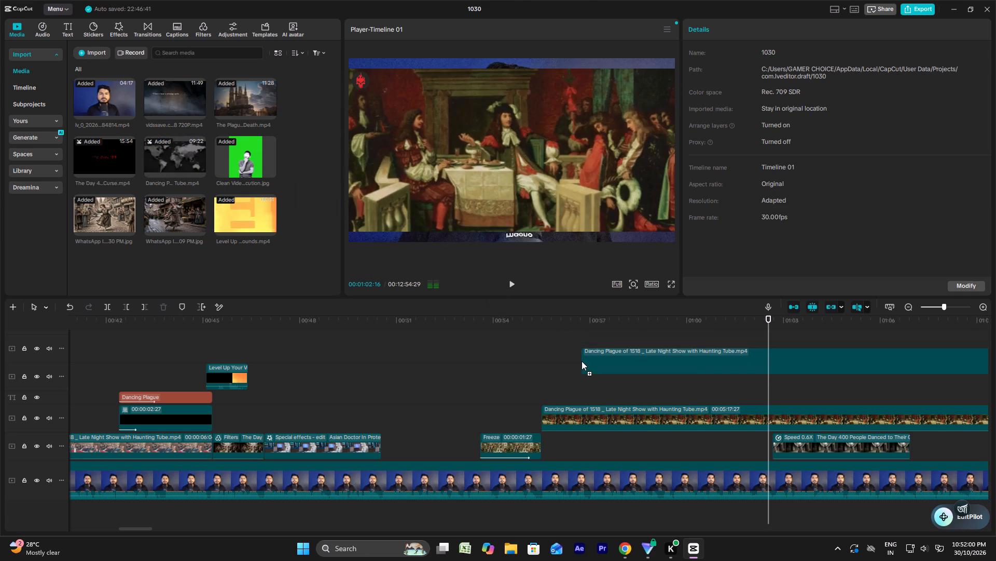
{"action": "left_click_drag", "start_coordinate": [582, 361], "coordinate": [582, 362]}
Play back the timeline from about 00:00:55 to 00:01:08 to review the newly placed map footage.
{"action": "left_click", "coordinate": [538, 376]}
{"action": "key", "text": "space"}
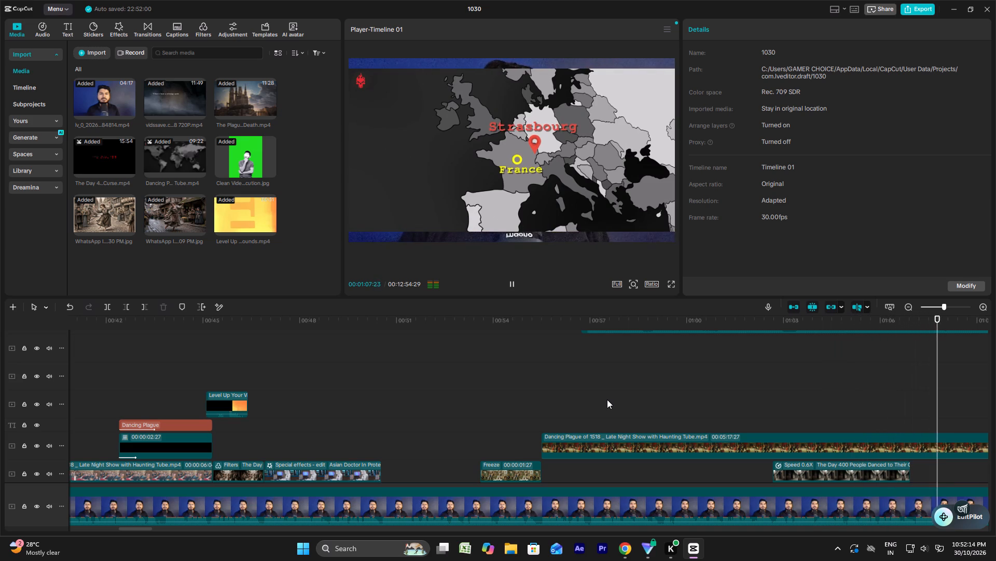
{"action": "key", "text": "space"}
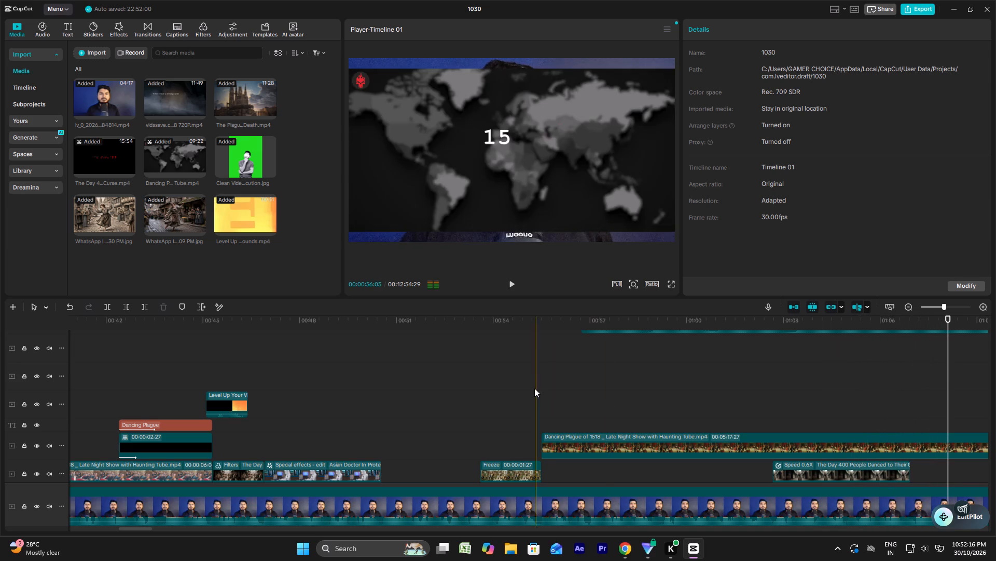
{"action": "left_click", "coordinate": [525, 388]}
{"action": "key", "text": "space"}
{"action": "key", "text": "space"}
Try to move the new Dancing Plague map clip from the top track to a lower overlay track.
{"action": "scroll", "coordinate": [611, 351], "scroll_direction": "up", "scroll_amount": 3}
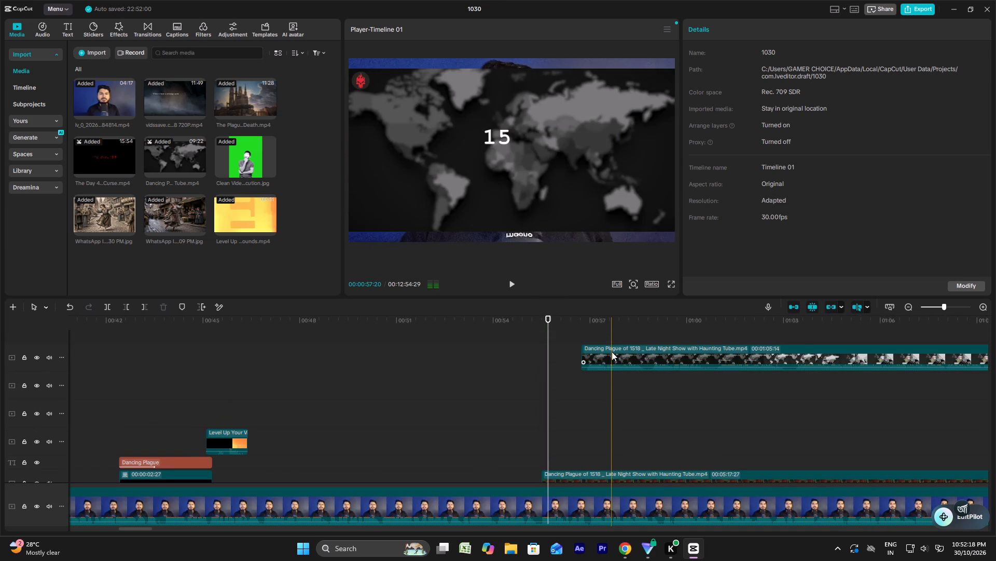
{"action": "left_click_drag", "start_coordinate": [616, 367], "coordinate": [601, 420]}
Play back the start of the lower Dancing Plague overlay clip, up to just before the map clip.
{"action": "left_click", "coordinate": [538, 419]}
{"action": "key", "text": "space"}
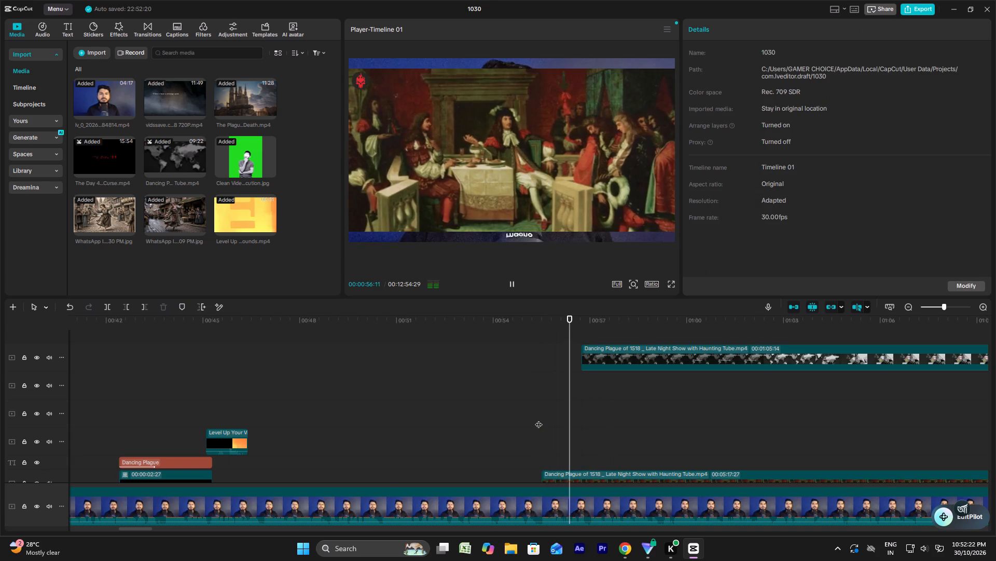
{"action": "key", "text": "space"}
Scale the lower Dancing Plague overlay clip with the royal dining painting up to 119% to fill the frame.
{"action": "left_click", "coordinate": [568, 408]}
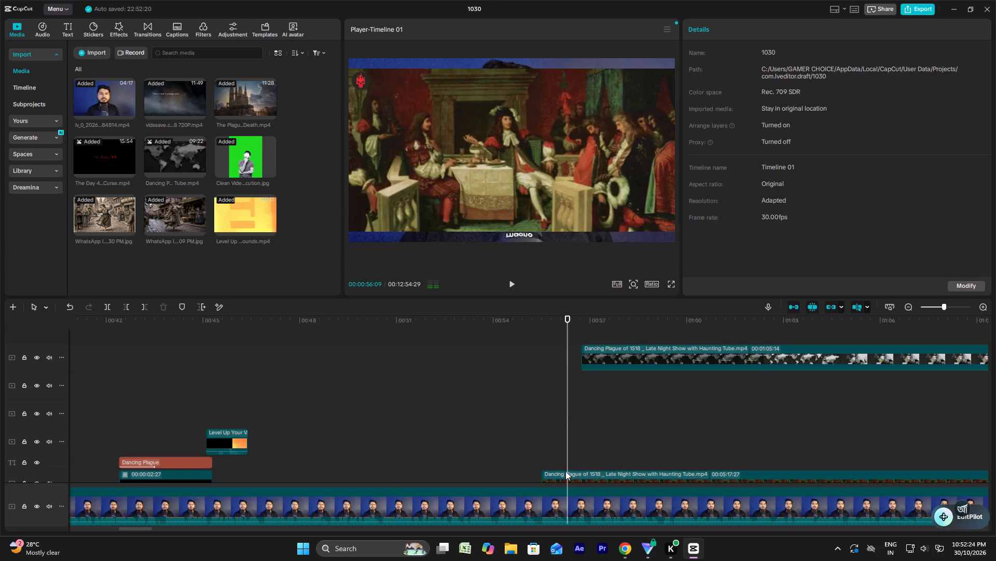
{"action": "left_click", "coordinate": [565, 475]}
{"action": "left_click", "coordinate": [740, 106]}
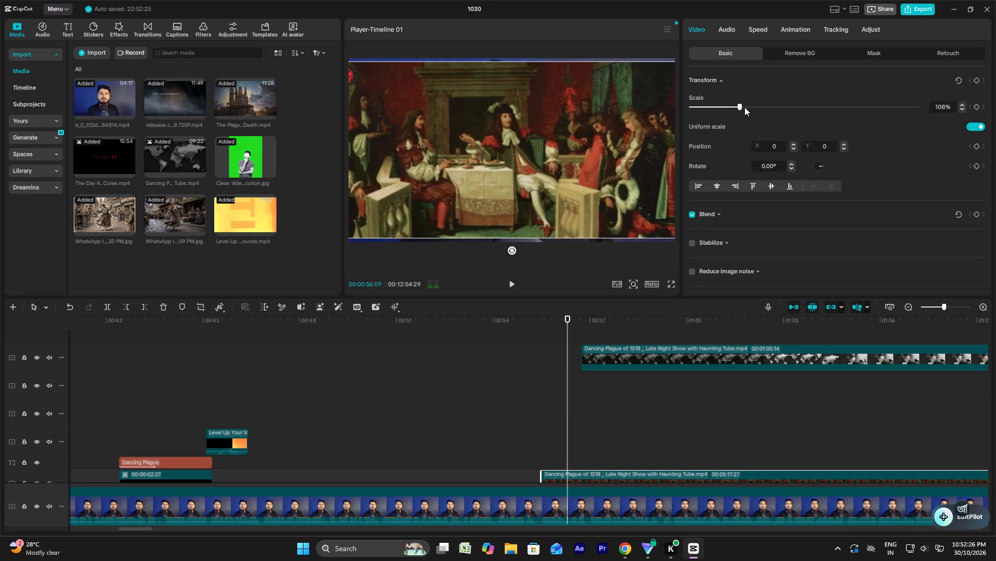
{"action": "left_click", "coordinate": [744, 107]}
Play back the timeline from about 00:00:55 to the start of the Speed 0.6X clip to review both overlays.
{"action": "left_click", "coordinate": [524, 366]}
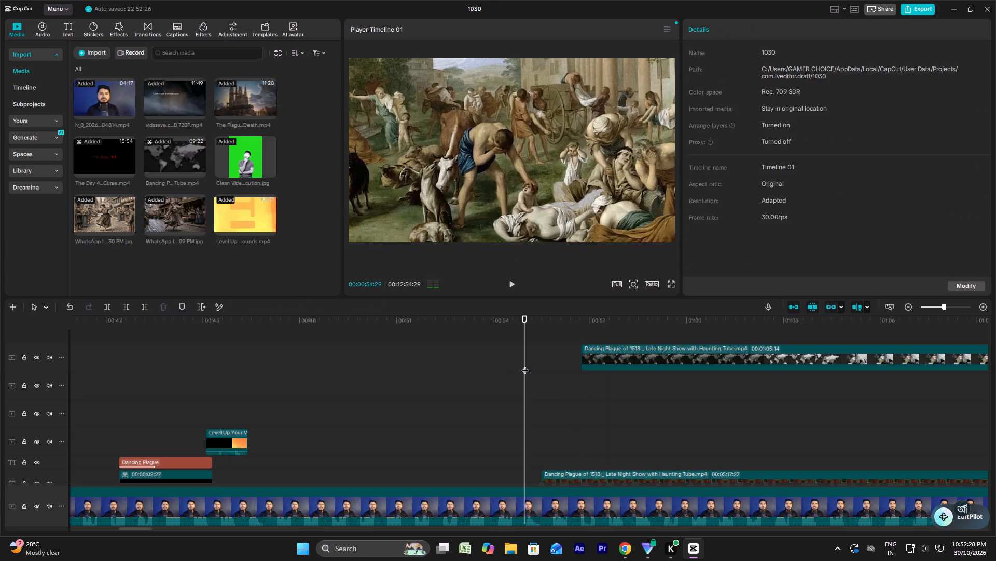
{"action": "scroll", "coordinate": [525, 365], "scroll_direction": "down", "scroll_amount": 5, "text": "alt"}
{"action": "scroll", "coordinate": [524, 363], "scroll_direction": "up", "scroll_amount": 5, "text": "alt"}
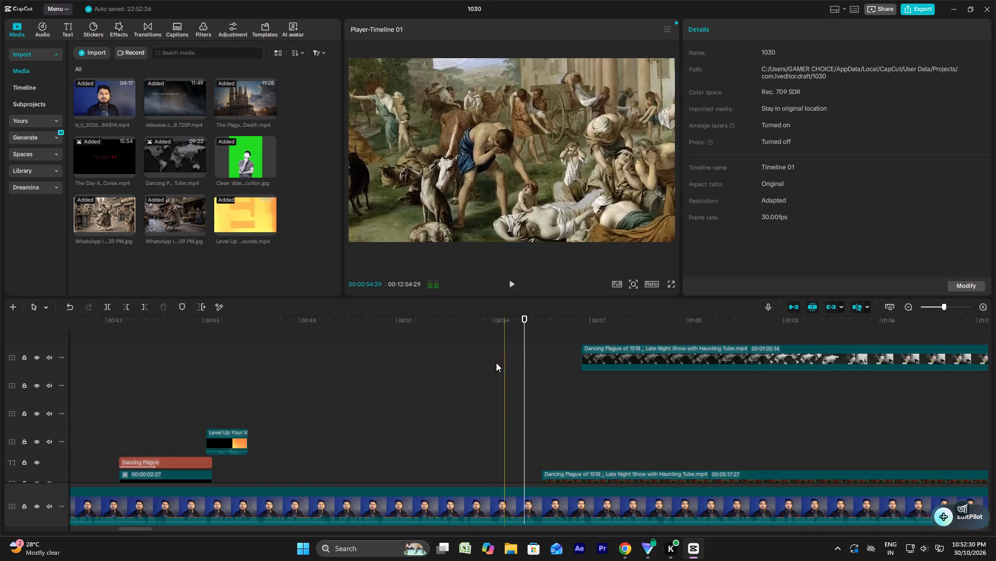
{"action": "scroll", "coordinate": [486, 363], "scroll_direction": "down", "scroll_amount": 4, "text": "ctrl"}
{"action": "scroll", "coordinate": [485, 363], "scroll_direction": "up", "scroll_amount": 4, "text": "ctrl"}
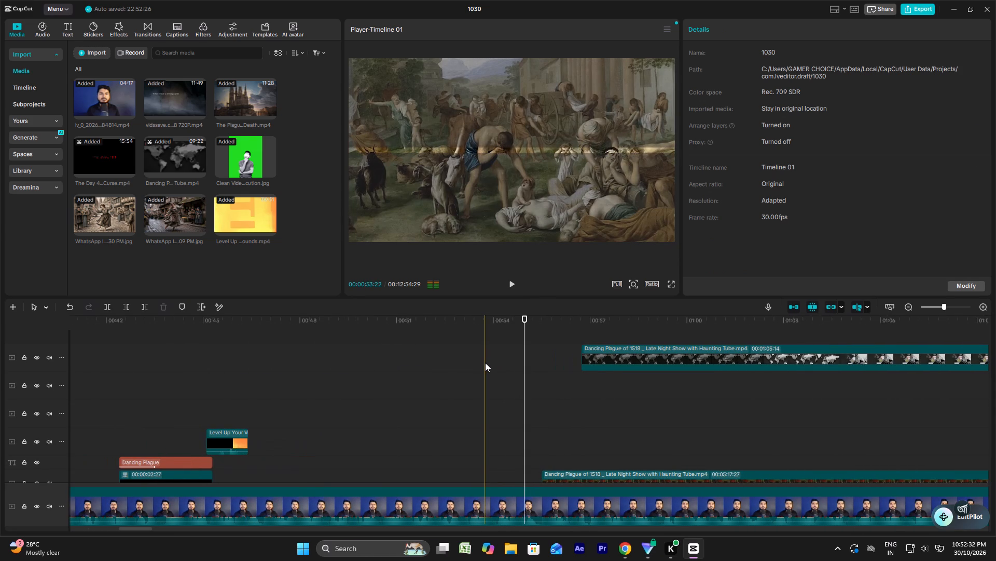
{"action": "scroll", "coordinate": [485, 363], "scroll_direction": "down", "scroll_amount": 5}
{"action": "key", "text": "space"}
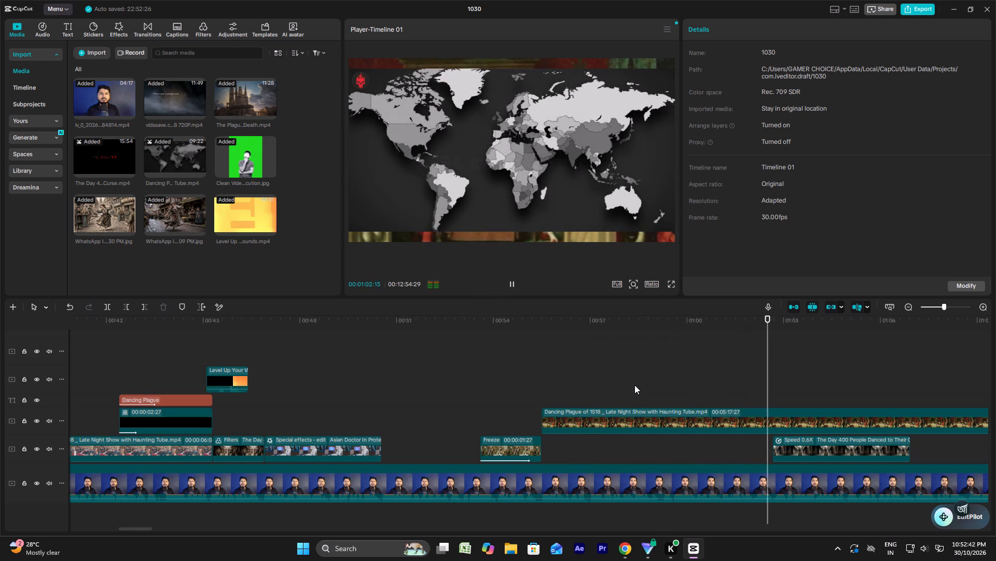
{"action": "key", "text": "space"}
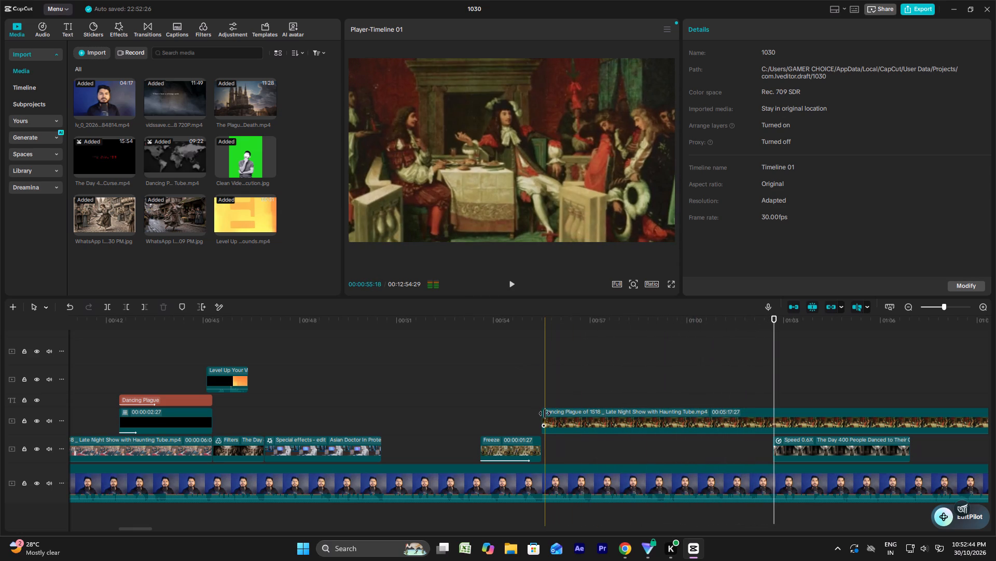
Trim the start of the lower Dancing Plague overlay clip to about 00:01:02, just before the Speed 0.6X clip.
{"action": "left_click_drag", "start_coordinate": [545, 413], "coordinate": [758, 416]}
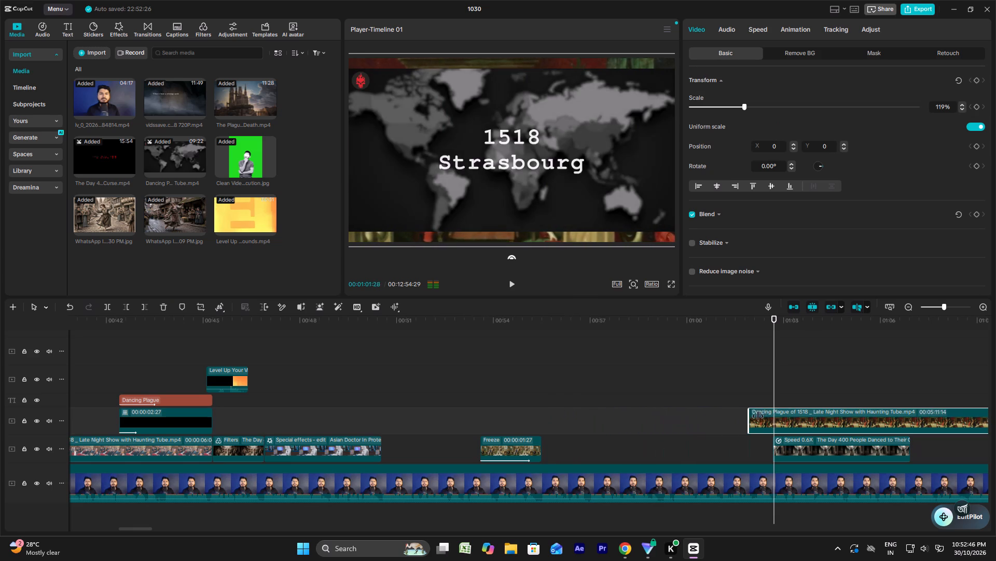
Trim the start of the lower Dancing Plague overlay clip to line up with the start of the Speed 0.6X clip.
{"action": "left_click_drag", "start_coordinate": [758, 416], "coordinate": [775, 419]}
Move the world map overlay clip down to the track directly above the lower Dancing Plague overlay, starting at about 00:00:56.
{"action": "left_click", "coordinate": [507, 368]}
{"action": "key", "text": "space"}
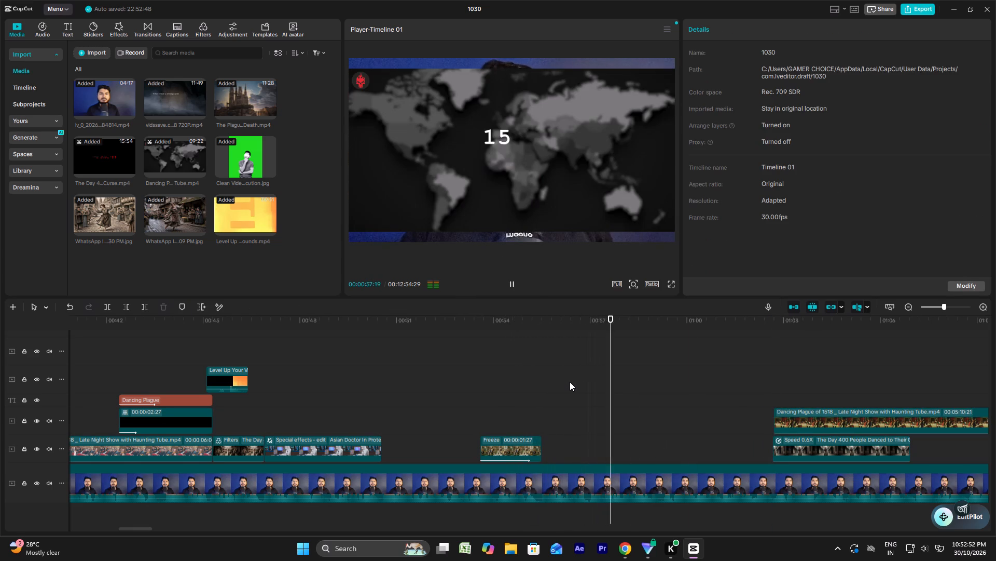
{"action": "scroll", "coordinate": [575, 383], "scroll_direction": "up", "scroll_amount": 3, "text": "ctrl"}
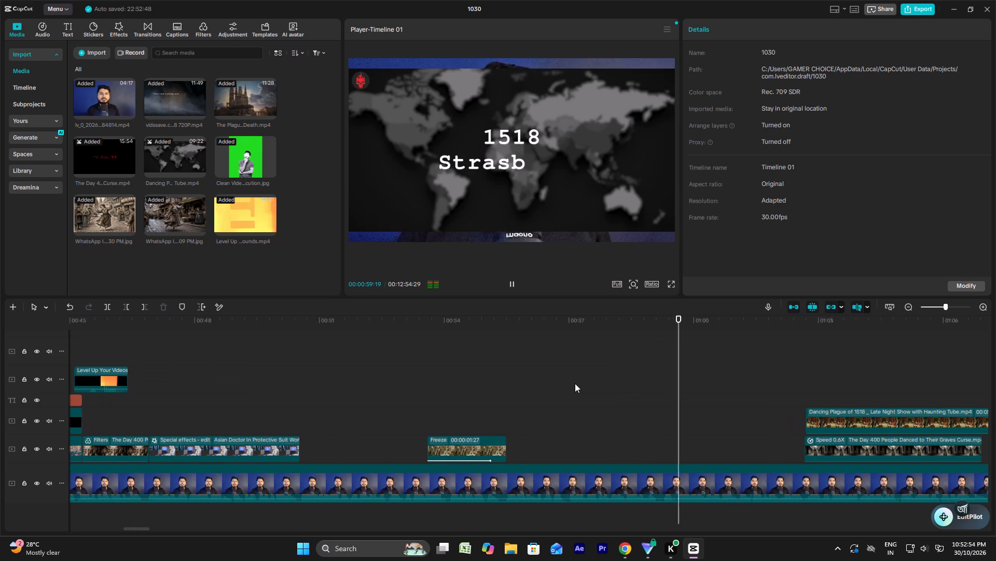
{"action": "scroll", "coordinate": [575, 383], "scroll_direction": "down", "scroll_amount": 4, "text": "ctrl"}
{"action": "scroll", "coordinate": [575, 383], "scroll_direction": "up", "scroll_amount": 4}
{"action": "left_click_drag", "start_coordinate": [630, 339], "coordinate": [613, 460]}
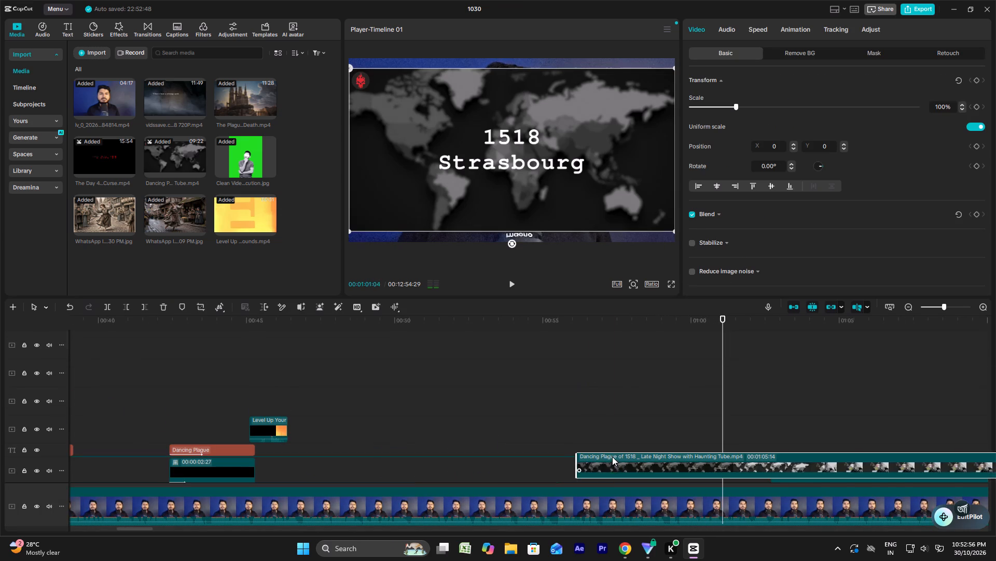
{"action": "scroll", "coordinate": [571, 410], "scroll_direction": "down", "scroll_amount": 3}
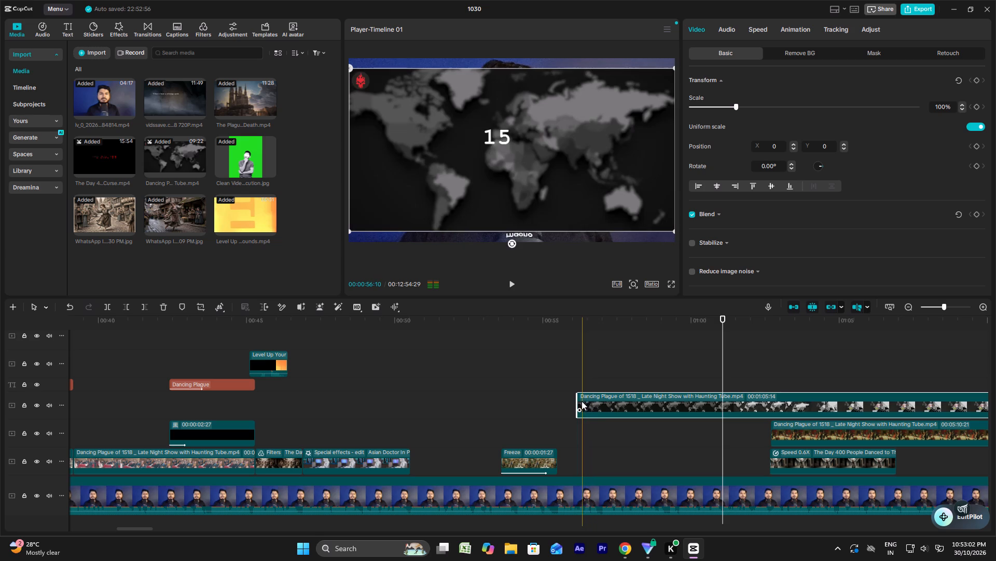
Trim the start of the world map overlay clip to about 00:01:02.
{"action": "left_click_drag", "start_coordinate": [579, 399], "coordinate": [663, 402]}
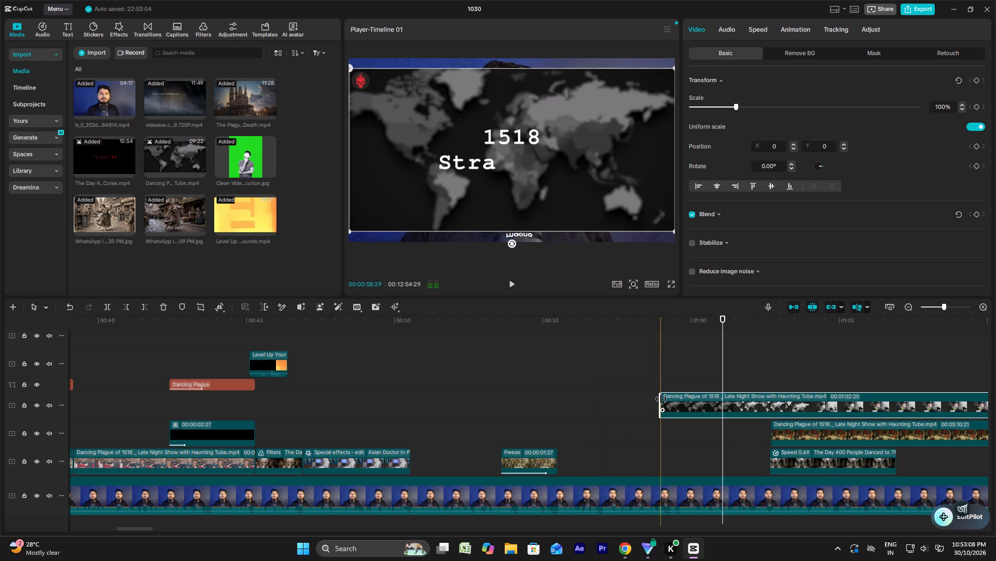
{"action": "left_click_drag", "start_coordinate": [661, 399], "coordinate": [752, 405]}
Extend the start of the lower Dancing Plague overlay clip back to the end of the Freeze clip, at about 00:00:55:15.
{"action": "left_click", "coordinate": [550, 393]}
{"action": "key", "text": "space"}
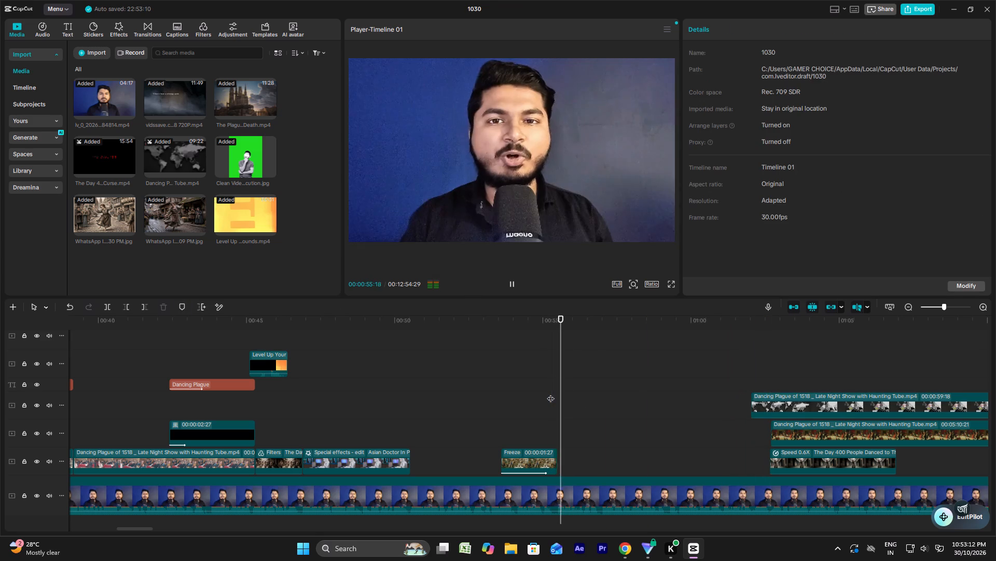
{"action": "left_click_drag", "start_coordinate": [771, 431], "coordinate": [586, 430]}
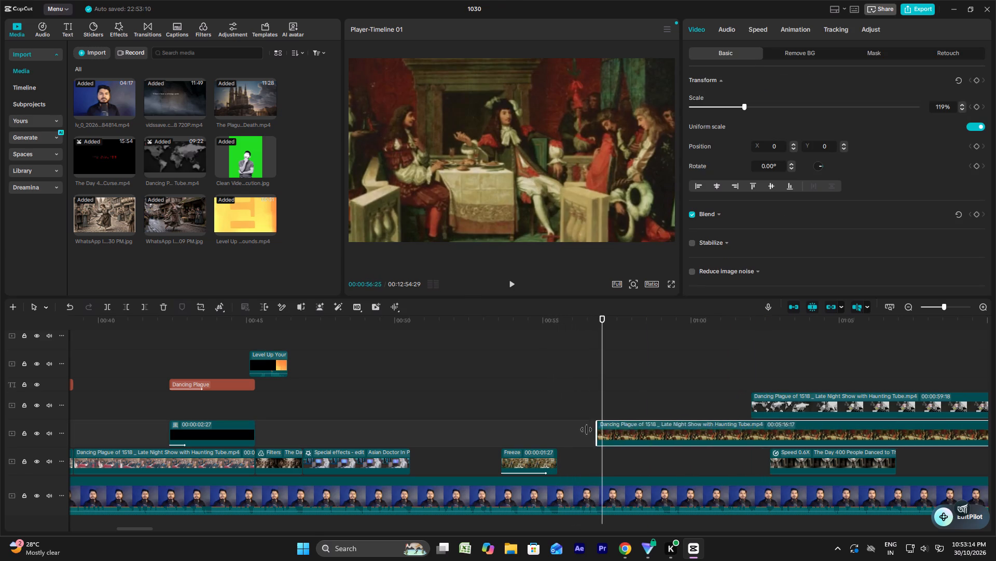
{"action": "left_click_drag", "start_coordinate": [586, 430], "coordinate": [559, 431]}
Split the royal dining painting overlay at 00:00:59:12 and move its first piece down onto the Freeze clip's track.
{"action": "left_click", "coordinate": [551, 405]}
{"action": "key", "text": "space"}
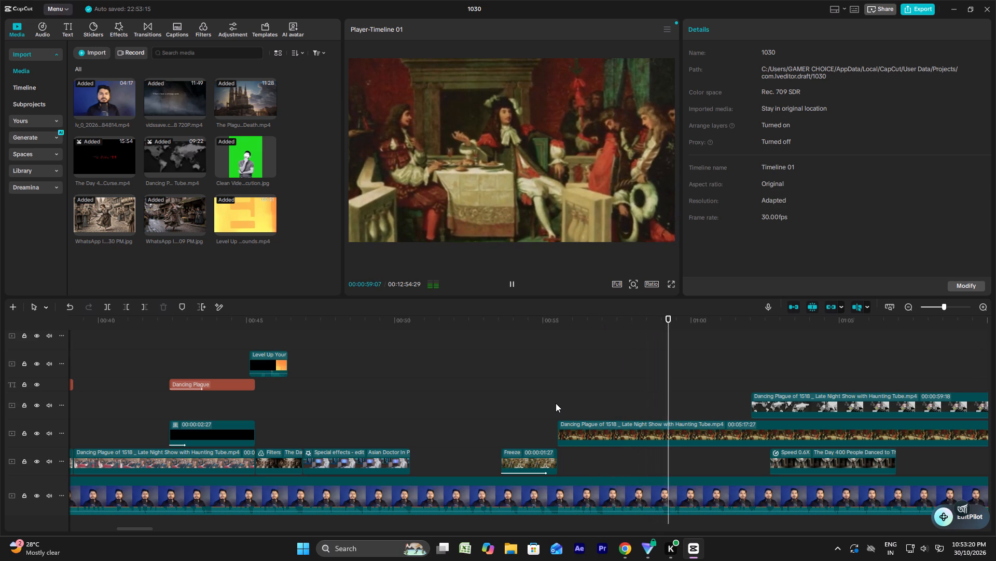
{"action": "key", "text": "space"}
{"action": "left_click", "coordinate": [673, 430]}
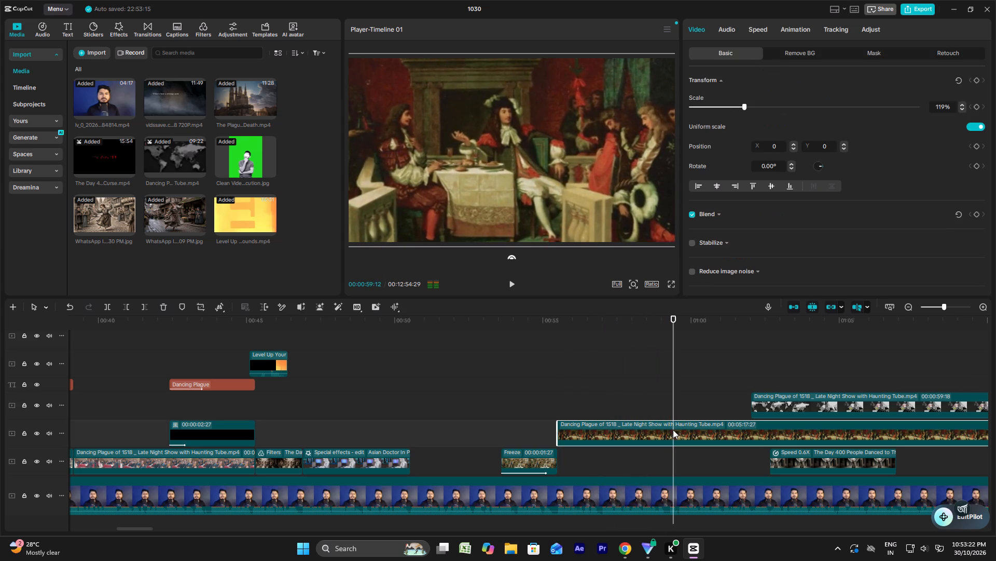
{"action": "key", "text": "ctrl+b"}
{"action": "left_click_drag", "start_coordinate": [653, 437], "coordinate": [652, 459]}
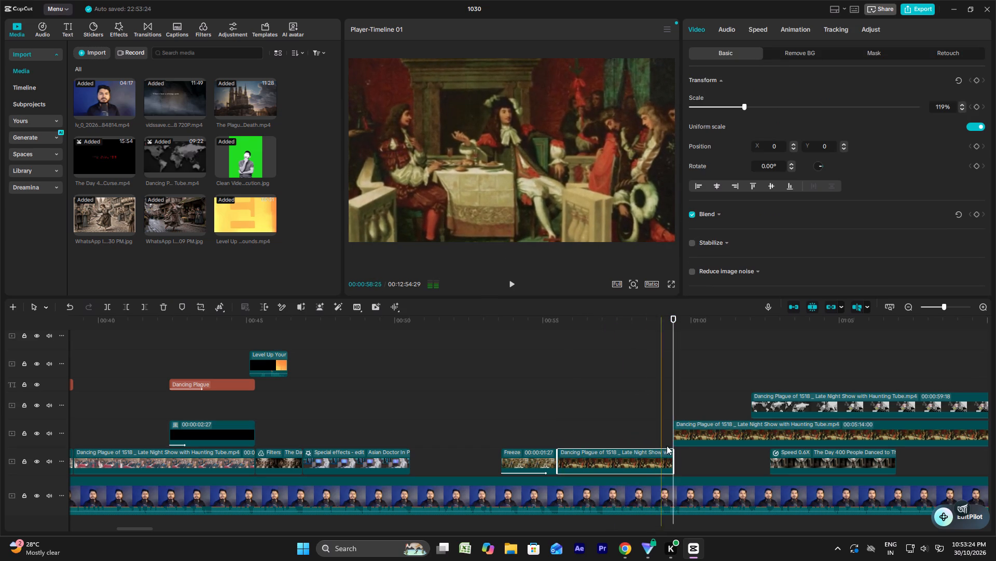
Move the remaining piece of the split overlay along its track to start at about 00:01:06.
{"action": "left_click_drag", "start_coordinate": [688, 433], "coordinate": [901, 434]}
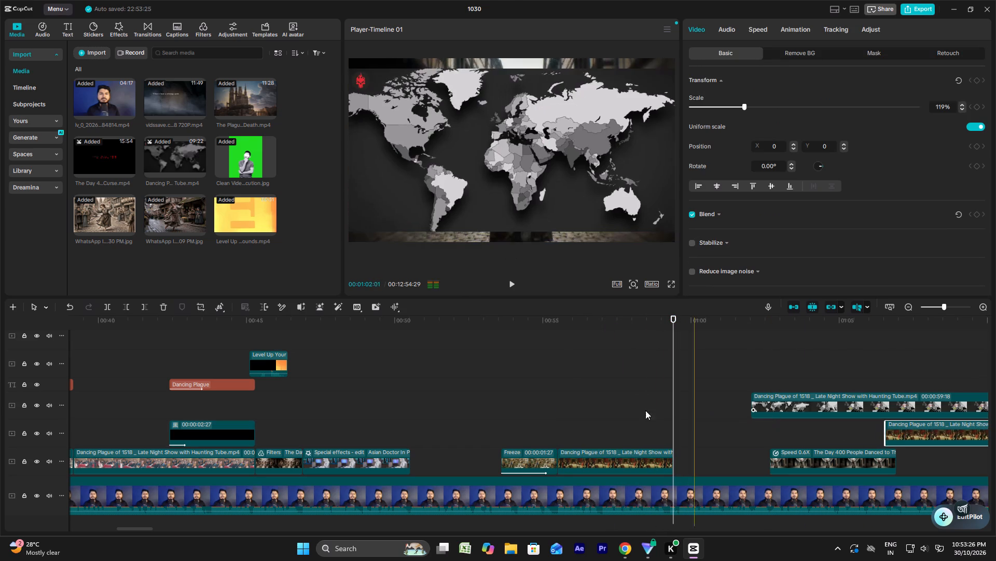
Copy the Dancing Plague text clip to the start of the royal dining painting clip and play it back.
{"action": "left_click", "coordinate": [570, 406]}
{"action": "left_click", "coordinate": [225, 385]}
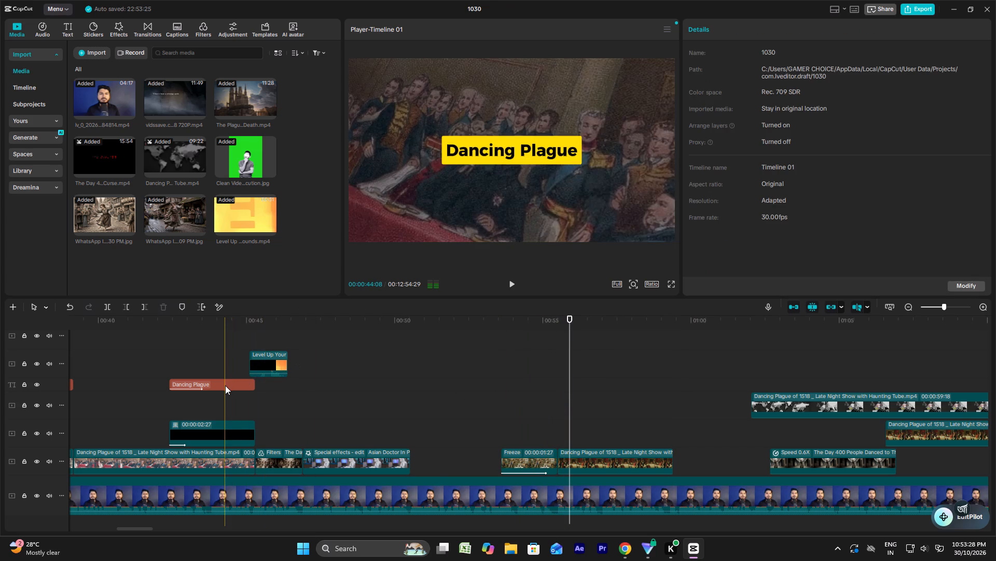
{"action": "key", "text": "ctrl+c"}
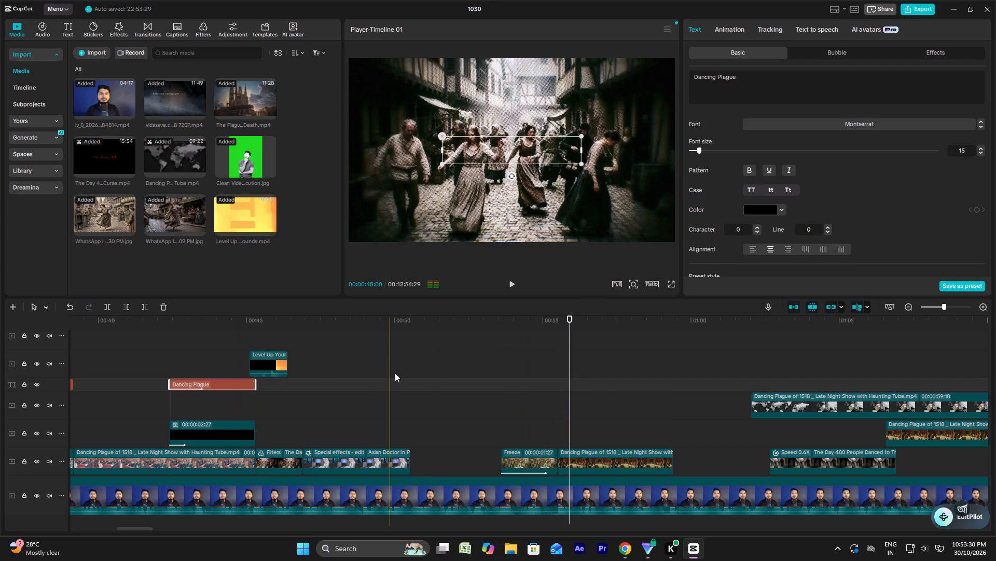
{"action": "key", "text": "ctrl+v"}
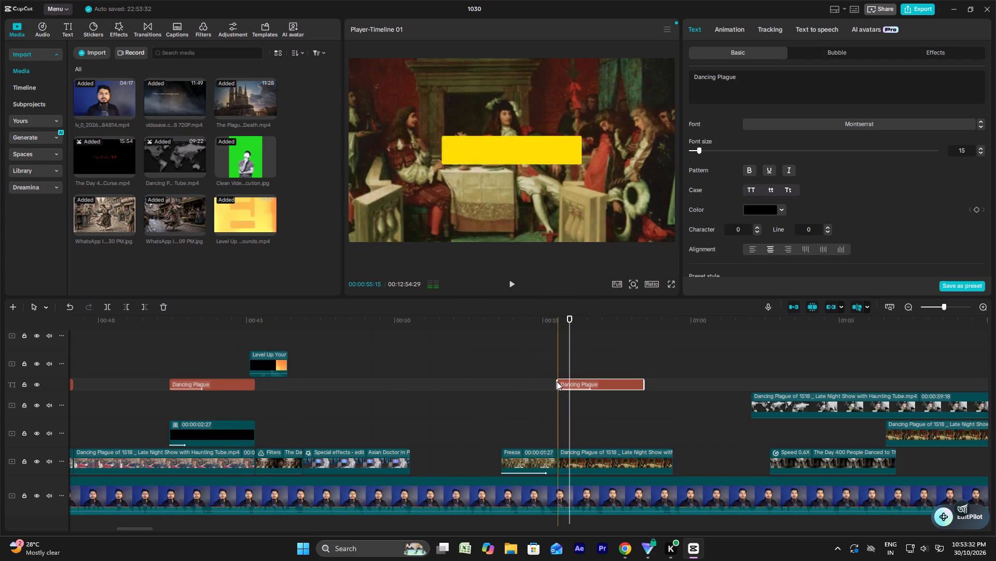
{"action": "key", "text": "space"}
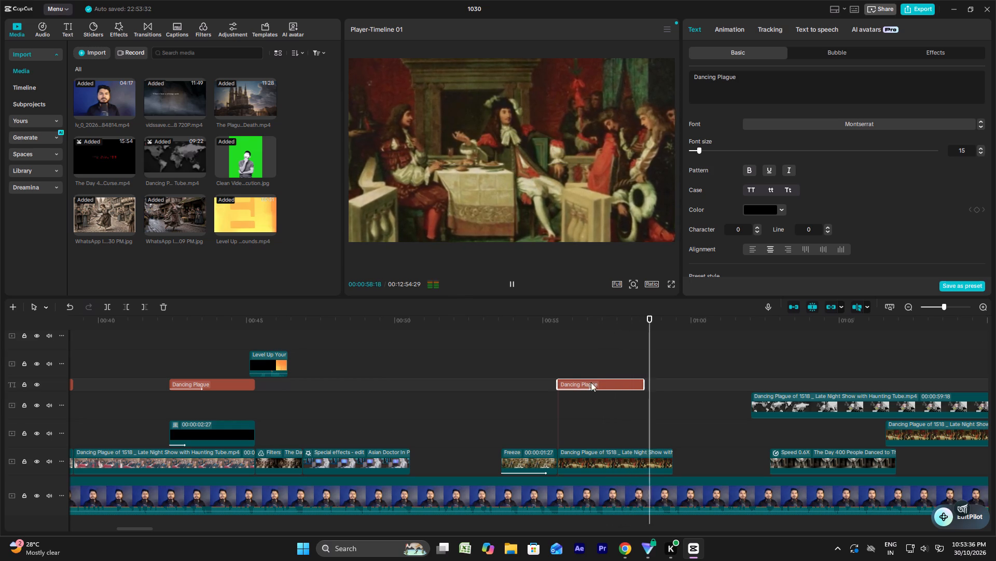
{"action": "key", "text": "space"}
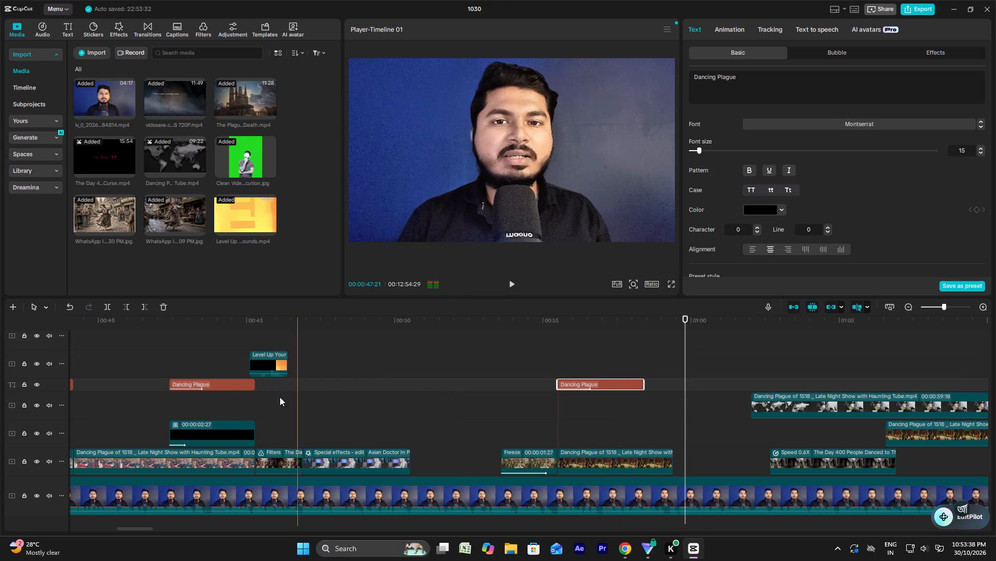
Replace the copied Dancing Plague text over the royal dining painting with a copy of the 1518, JULY text clip.
{"action": "scroll", "coordinate": [222, 417], "scroll_direction": "up", "scroll_amount": 4}
{"action": "scroll", "coordinate": [222, 417], "scroll_direction": "down", "scroll_amount": 4}
{"action": "scroll", "coordinate": [222, 417], "scroll_direction": "up", "scroll_amount": 4, "text": "alt"}
{"action": "left_click", "coordinate": [251, 378]}
{"action": "key", "text": "space"}
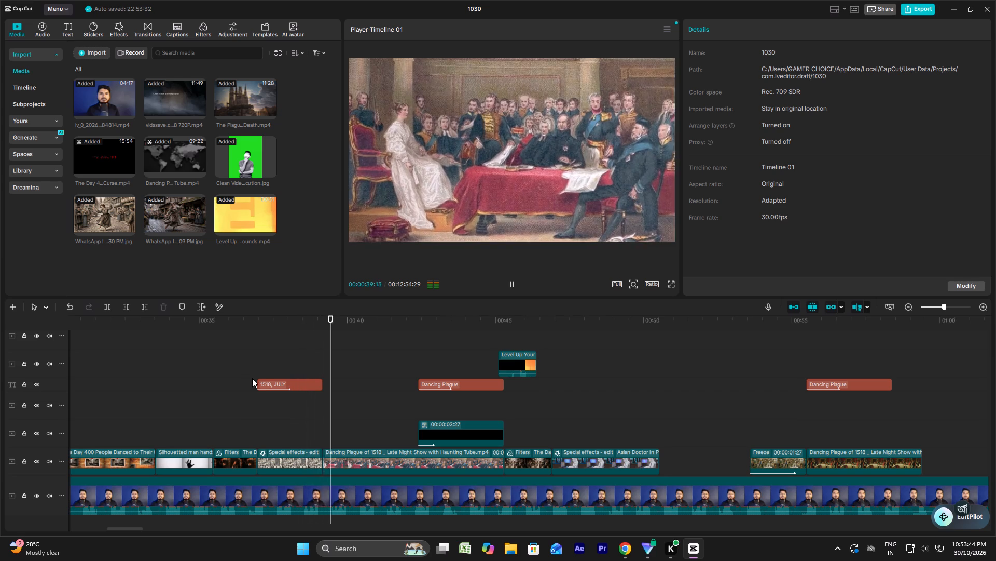
{"action": "left_click", "coordinate": [285, 385]}
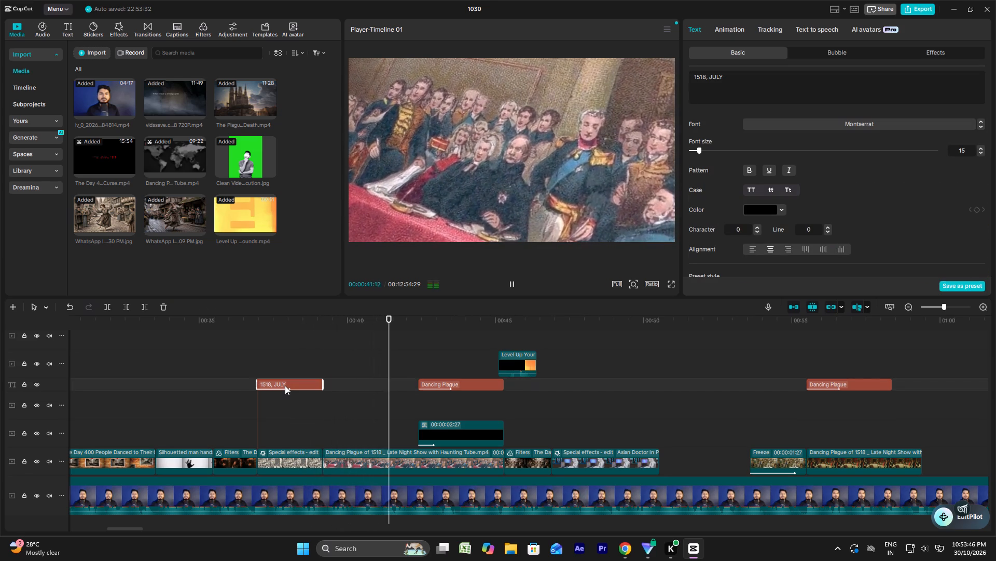
{"action": "key", "text": "ctrl+c"}
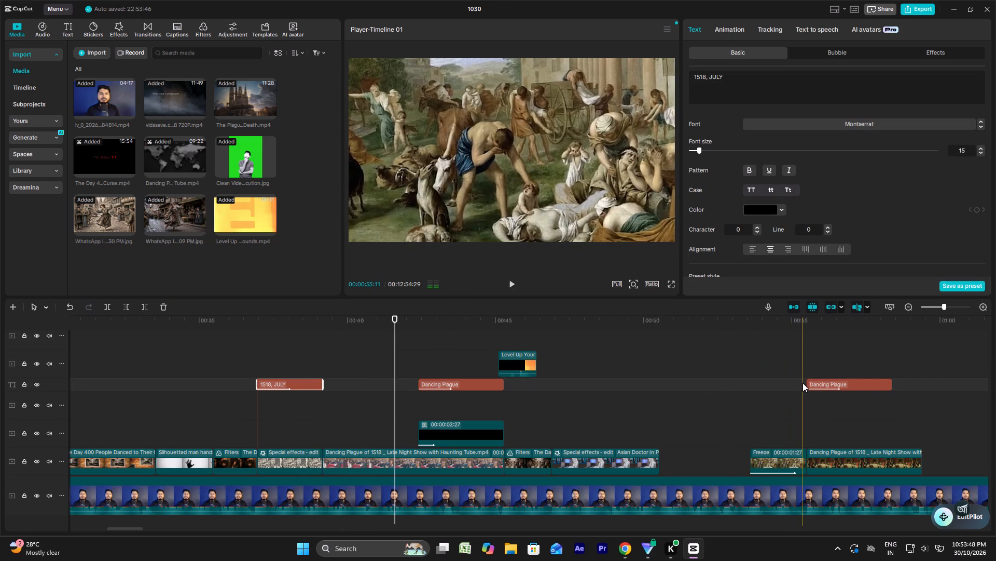
{"action": "key", "text": "ctrl+v"}
{"action": "left_click", "coordinate": [834, 400]}
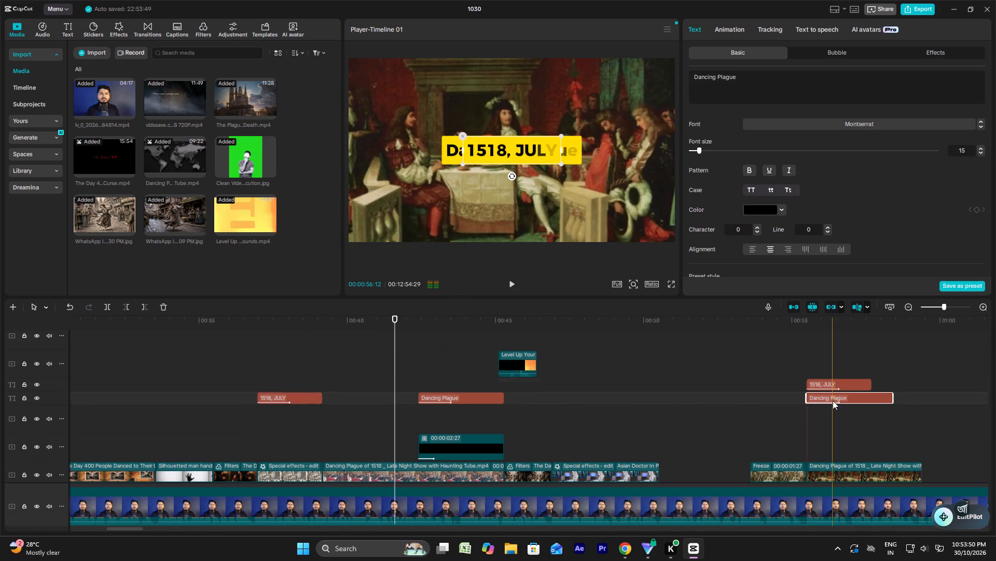
{"action": "key", "text": "Delete"}
{"action": "left_click_drag", "start_coordinate": [819, 385], "coordinate": [819, 400]}
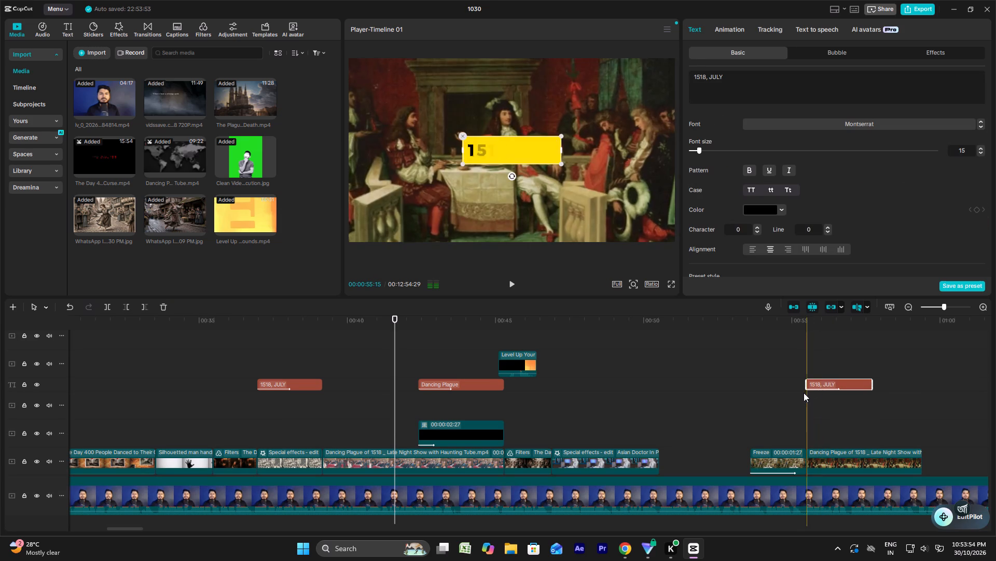
Extend the copied 1518, JULY text clip to the end of the royal dining painting clip, about 00:00:59:12, and play it back.
{"action": "left_click", "coordinate": [794, 393]}
{"action": "key", "text": "space"}
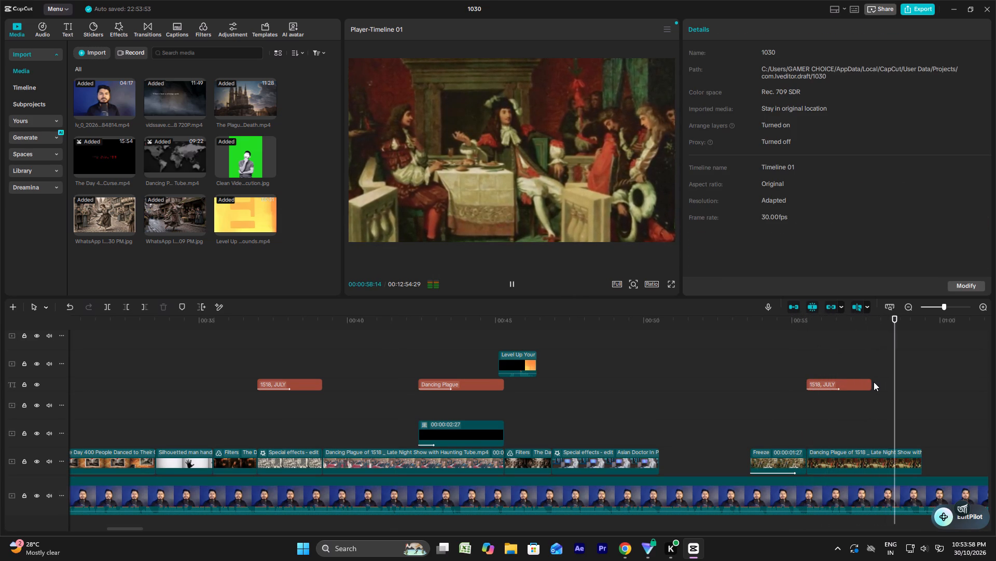
{"action": "left_click_drag", "start_coordinate": [872, 384], "coordinate": [921, 391]}
{"action": "left_click", "coordinate": [861, 357]}
{"action": "left_click", "coordinate": [826, 357]}
{"action": "key", "text": "space"}
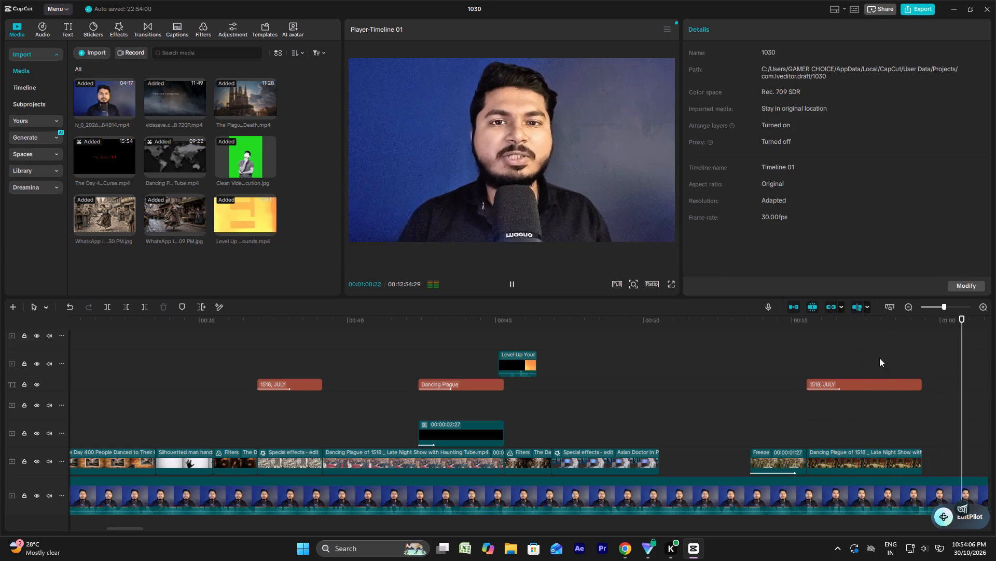
{"action": "left_click", "coordinate": [921, 383]}
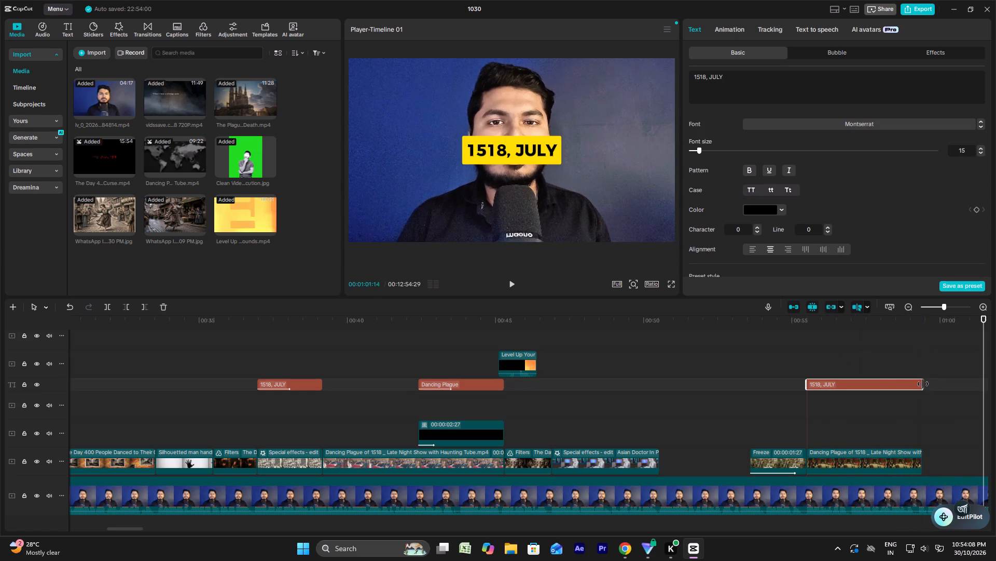
{"action": "left_click", "coordinate": [793, 352]}
{"action": "key", "text": "space"}
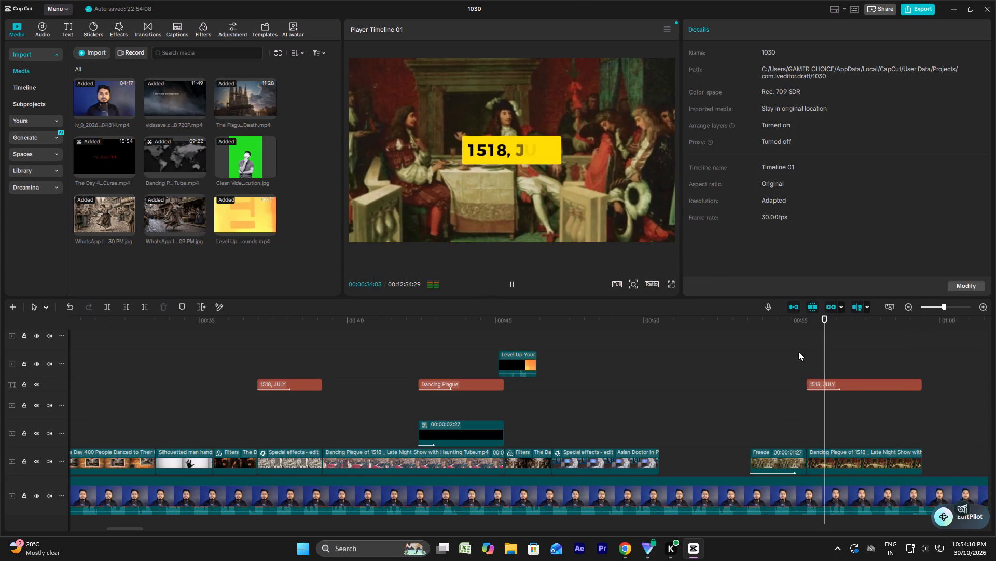
{"action": "scroll", "coordinate": [798, 352], "scroll_direction": "down", "scroll_amount": 4}
{"action": "scroll", "coordinate": [798, 352], "scroll_direction": "down", "scroll_amount": 3, "text": "alt"}
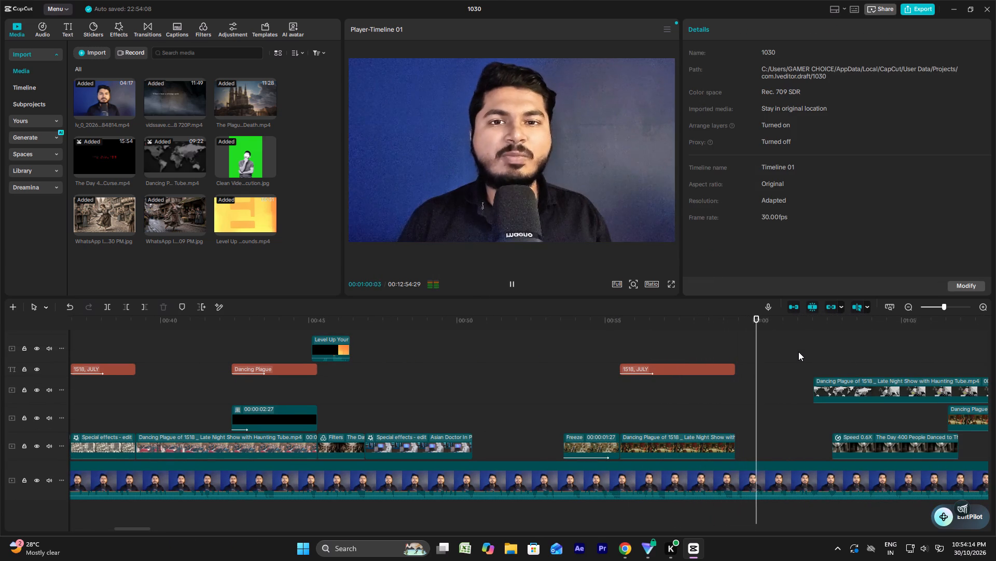
Apply a yellow ART text effect from the Trending category to the copied 1518, JULY text and check it at 00:00:56:10.
{"action": "left_click", "coordinate": [618, 342]}
{"action": "left_click", "coordinate": [647, 368]}
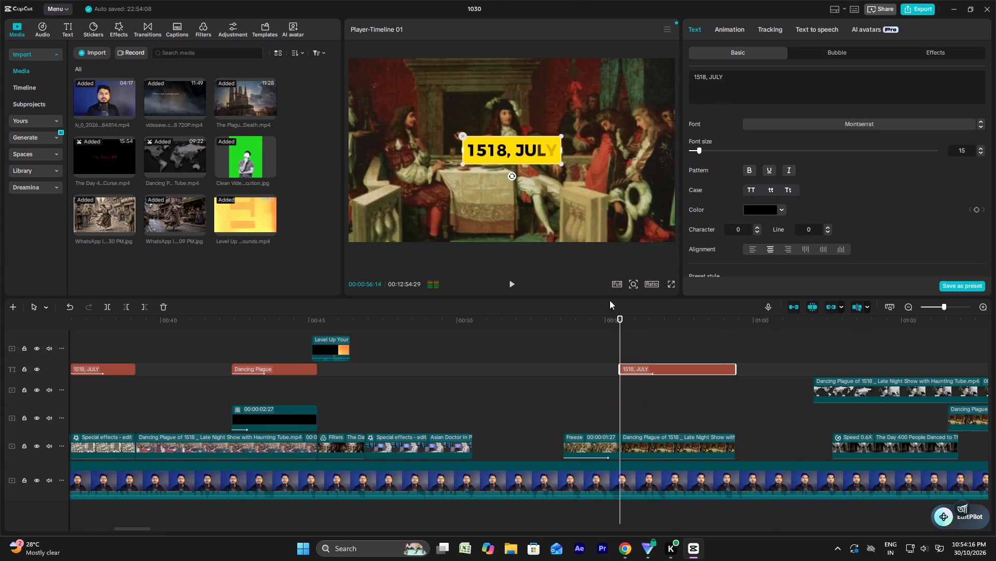
{"action": "left_click", "coordinate": [831, 52]}
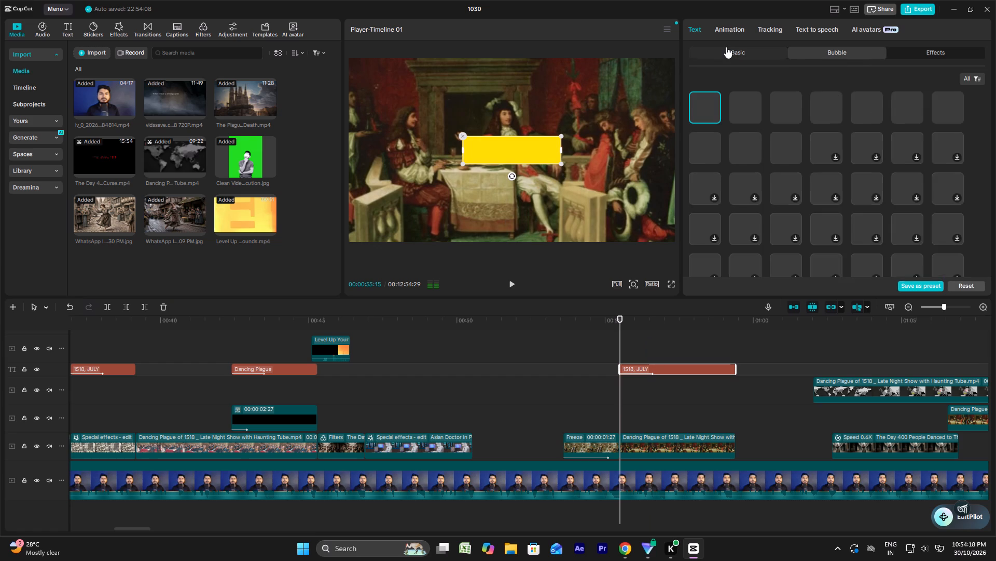
{"action": "left_click", "coordinate": [728, 48]}
{"action": "left_click", "coordinate": [914, 49]}
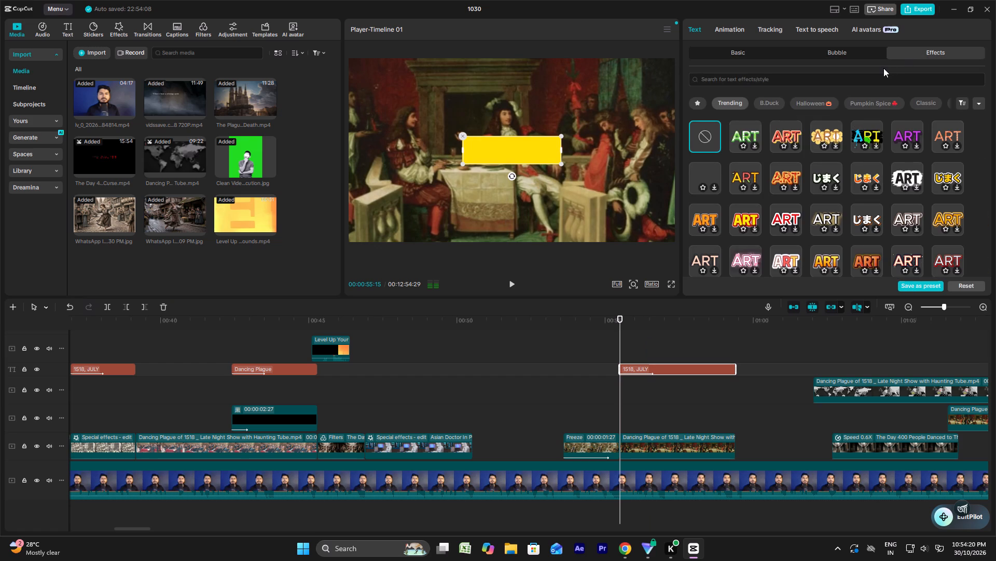
{"action": "scroll", "coordinate": [763, 198], "scroll_direction": "down", "scroll_amount": 3}
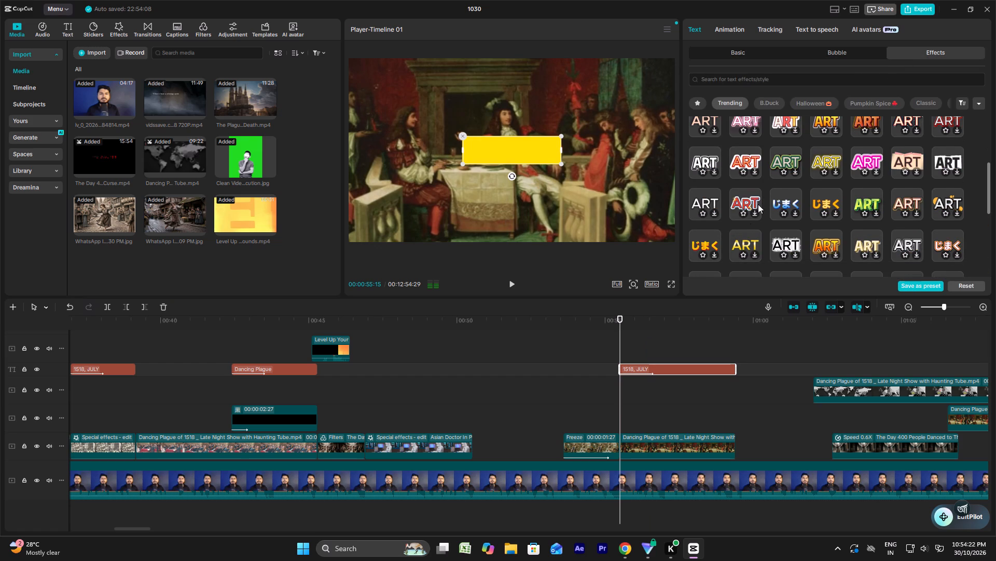
{"action": "left_click", "coordinate": [749, 233]}
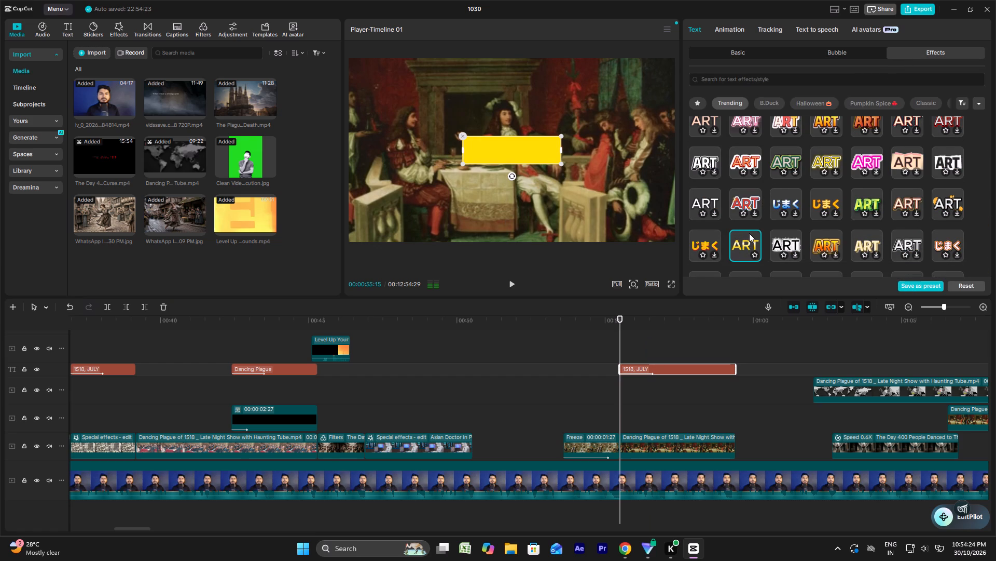
{"action": "left_click", "coordinate": [644, 339]}
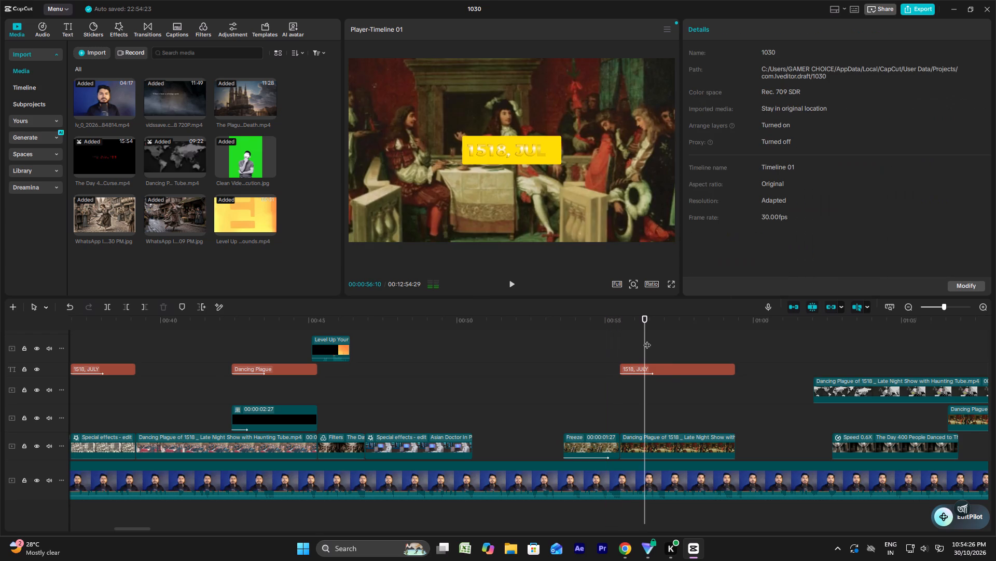
Change the text effect on the copied 1518, JULY text to the orange-yellow ART style with a dark outline from the Trending category.
{"action": "left_click", "coordinate": [686, 366]}
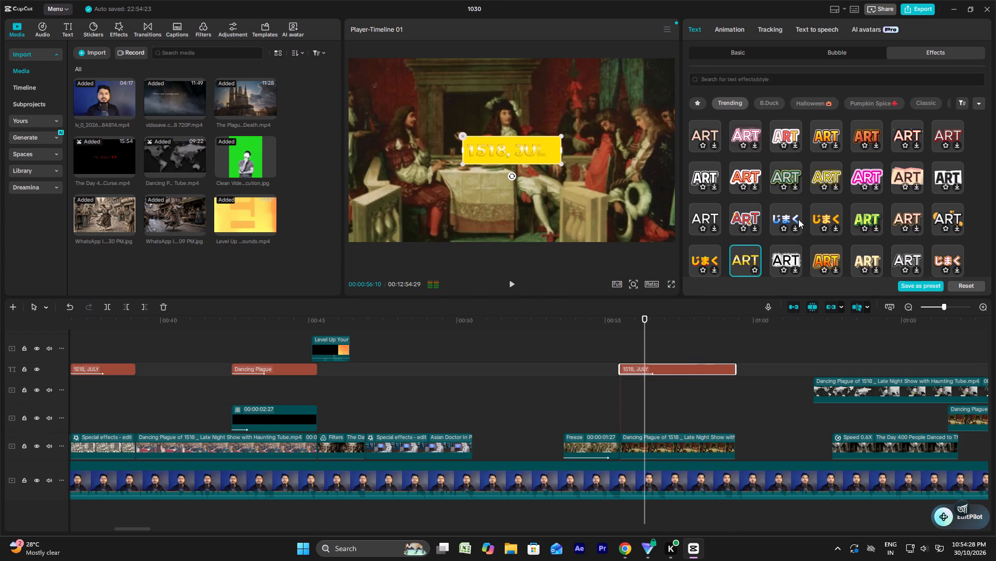
{"action": "scroll", "coordinate": [798, 220], "scroll_direction": "down", "scroll_amount": 4}
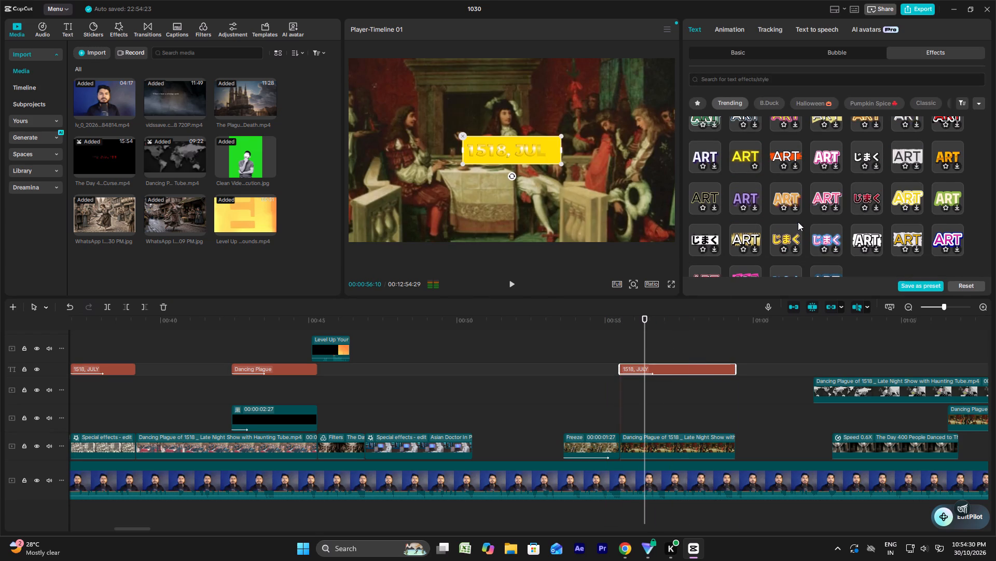
{"action": "scroll", "coordinate": [798, 222], "scroll_direction": "down", "scroll_amount": 3}
{"action": "scroll", "coordinate": [816, 243], "scroll_direction": "up", "scroll_amount": 3}
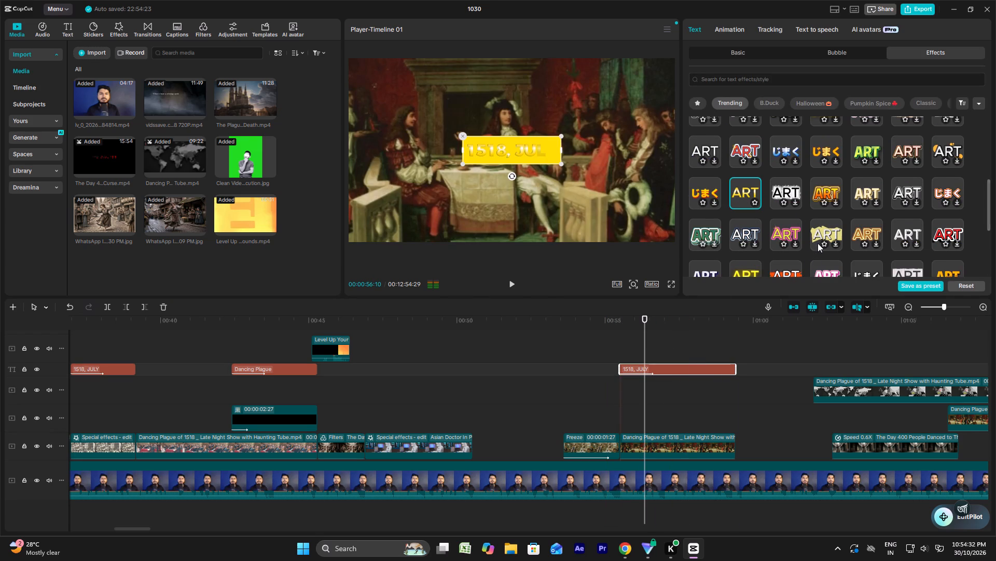
{"action": "scroll", "coordinate": [818, 244], "scroll_direction": "up", "scroll_amount": 3}
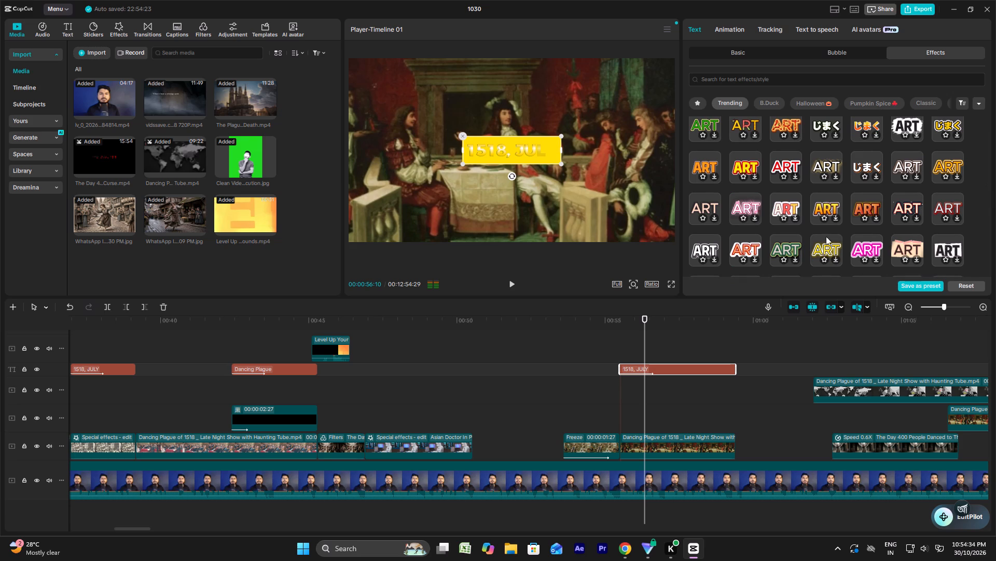
{"action": "left_click", "coordinate": [828, 211]}
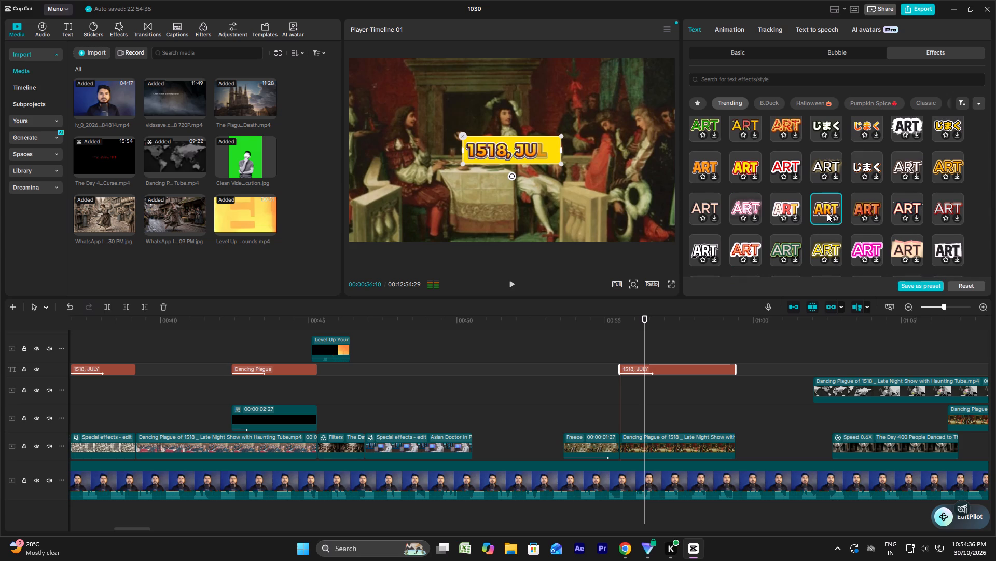
Turn off the yellow background of the copied 1518, JULY text and play it back from about 00:00:55:11.
{"action": "left_click", "coordinate": [742, 57]}
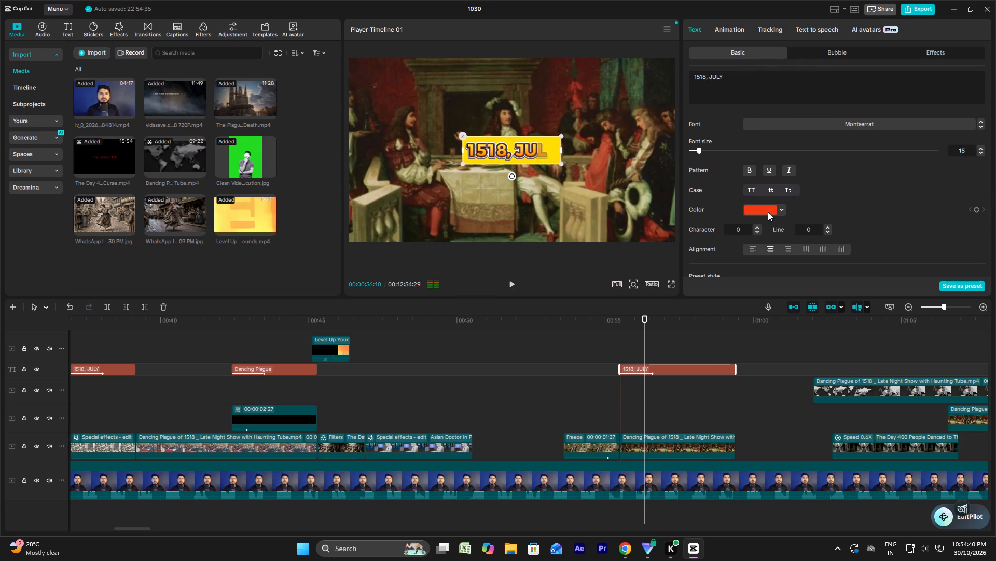
{"action": "scroll", "coordinate": [768, 212], "scroll_direction": "down", "scroll_amount": 4}
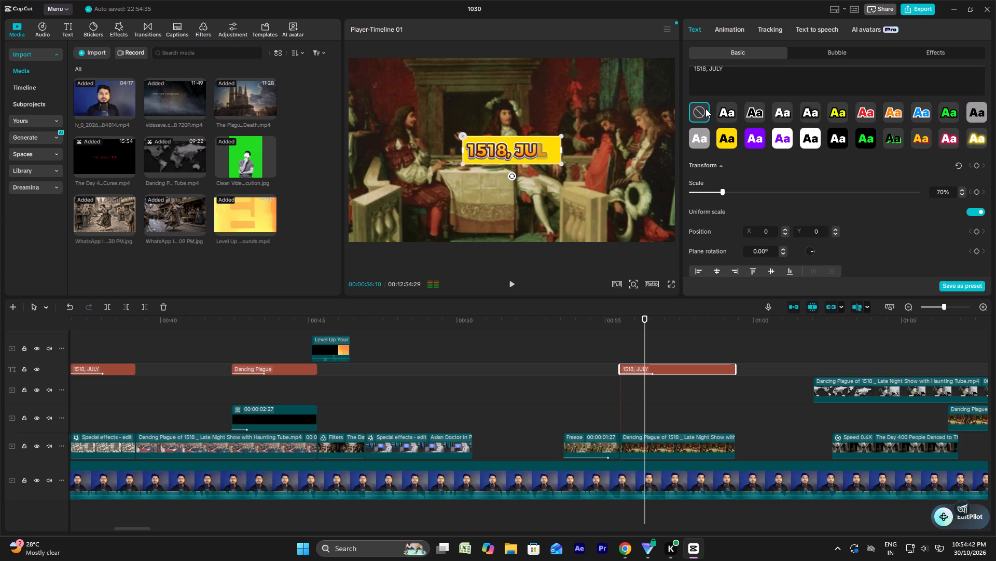
{"action": "left_click", "coordinate": [704, 109]}
{"action": "scroll", "coordinate": [748, 195], "scroll_direction": "down", "scroll_amount": 4}
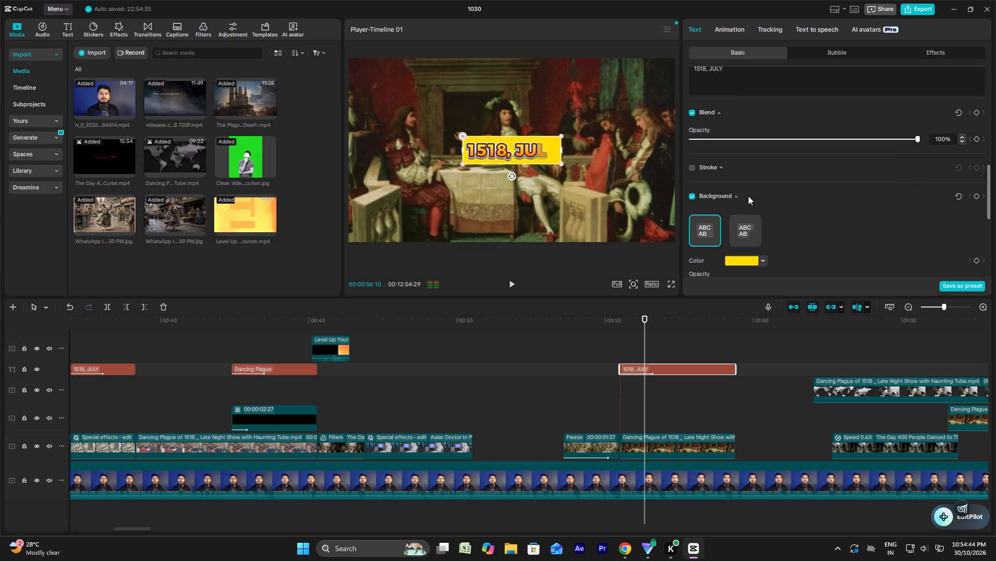
{"action": "left_click", "coordinate": [693, 197]}
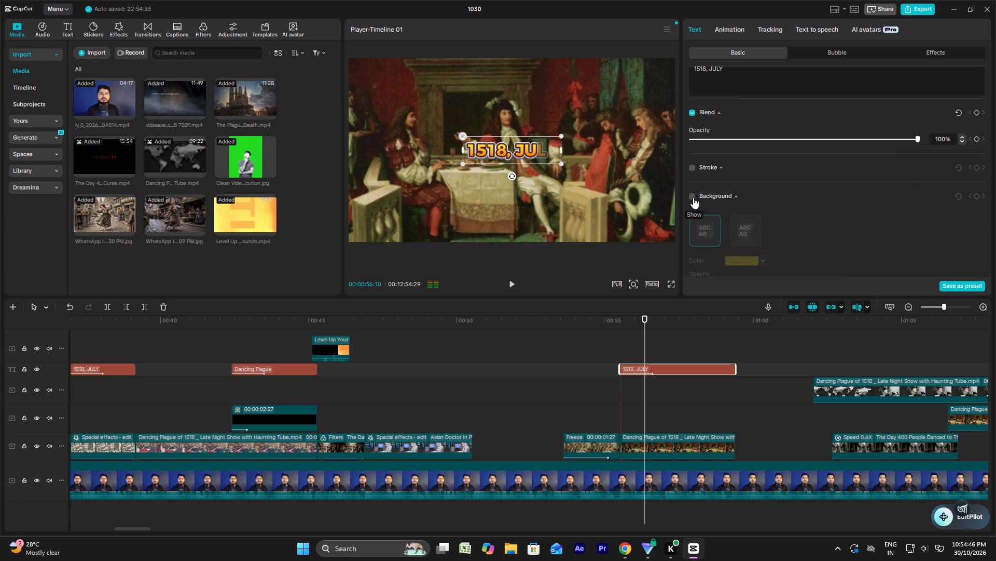
{"action": "left_click", "coordinate": [616, 342]}
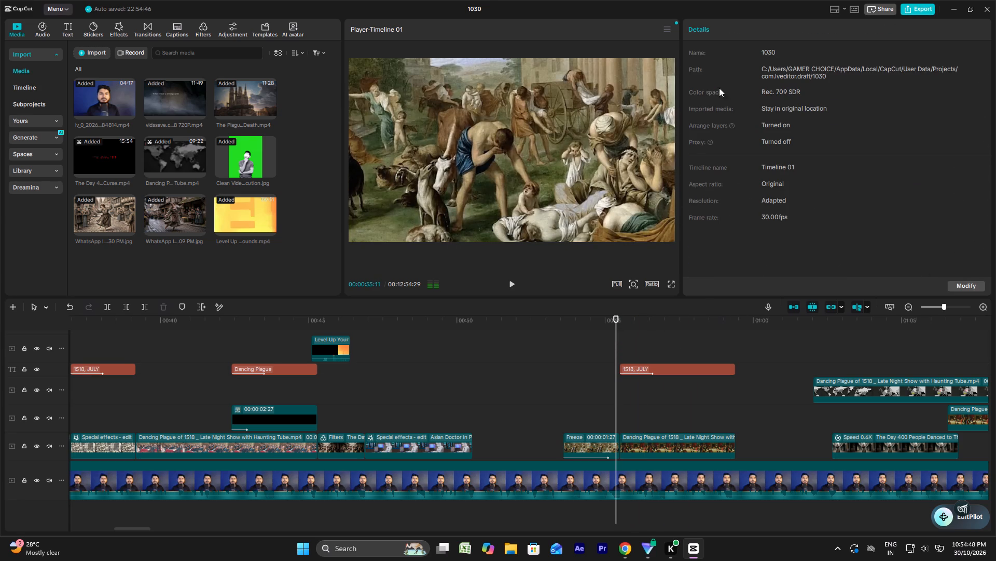
{"action": "left_click", "coordinate": [515, 291]}
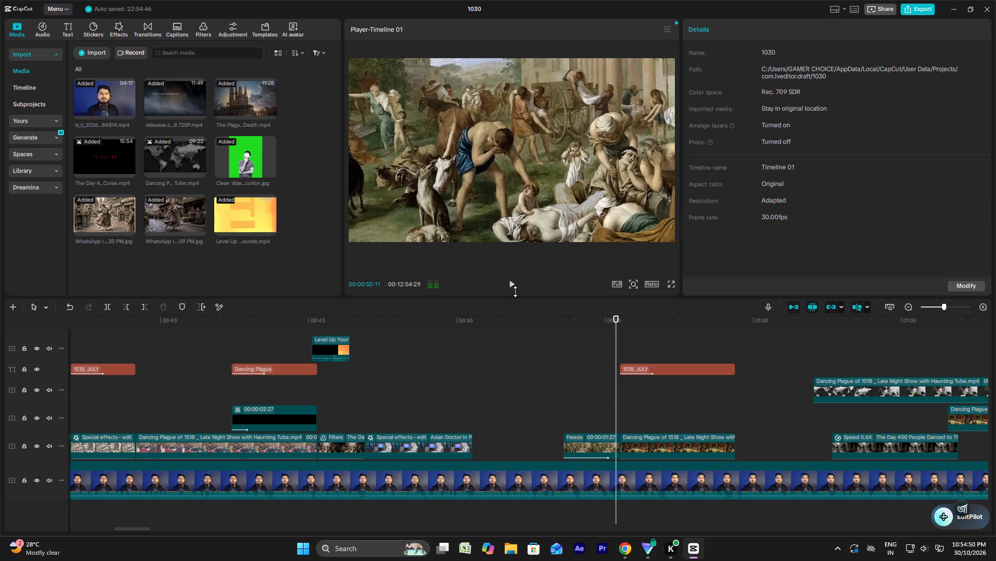
{"action": "left_click", "coordinate": [511, 283]}
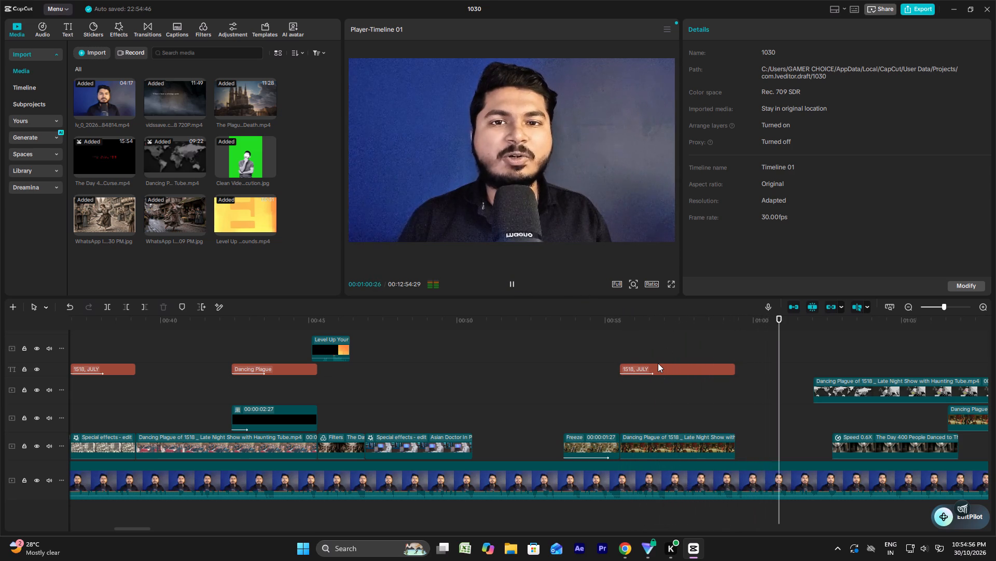
Move the world map clip earlier so it starts at the end of the royal dining painting clip, and play back the join.
{"action": "left_click_drag", "start_coordinate": [847, 390], "coordinate": [806, 389]}
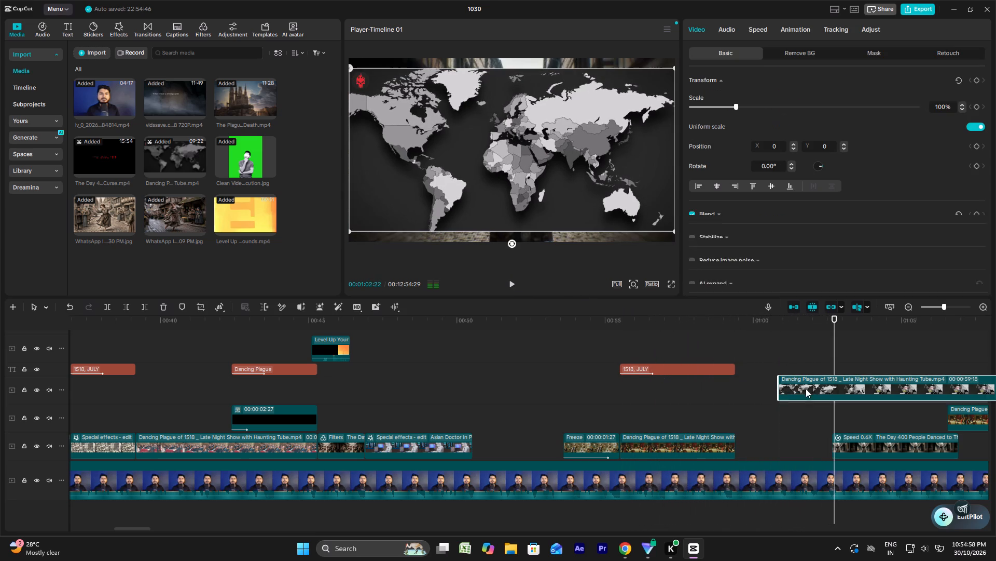
{"action": "left_click_drag", "start_coordinate": [806, 389], "coordinate": [768, 395]}
{"action": "left_click", "coordinate": [728, 350]}
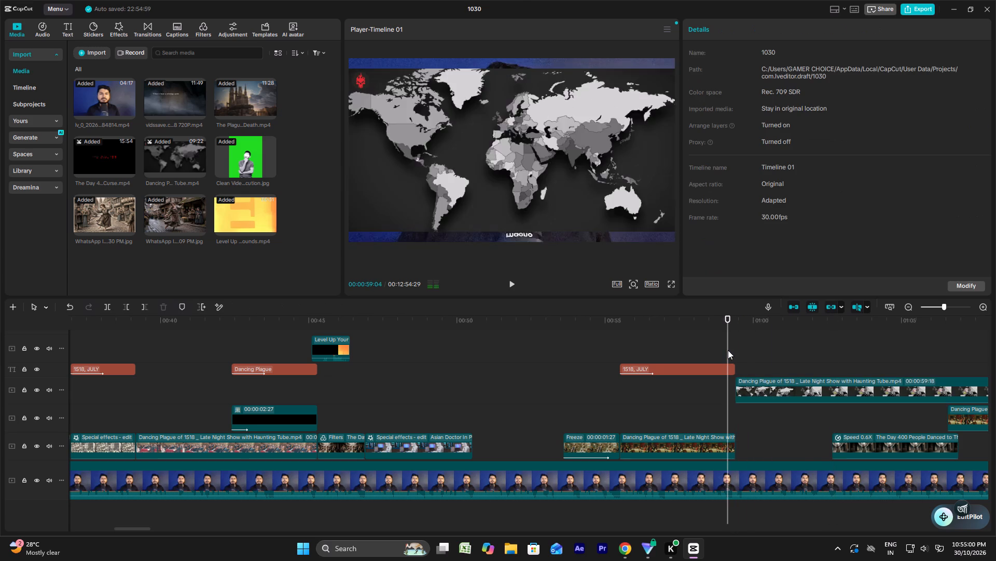
{"action": "left_click", "coordinate": [503, 282]}
{"action": "left_click", "coordinate": [507, 283]}
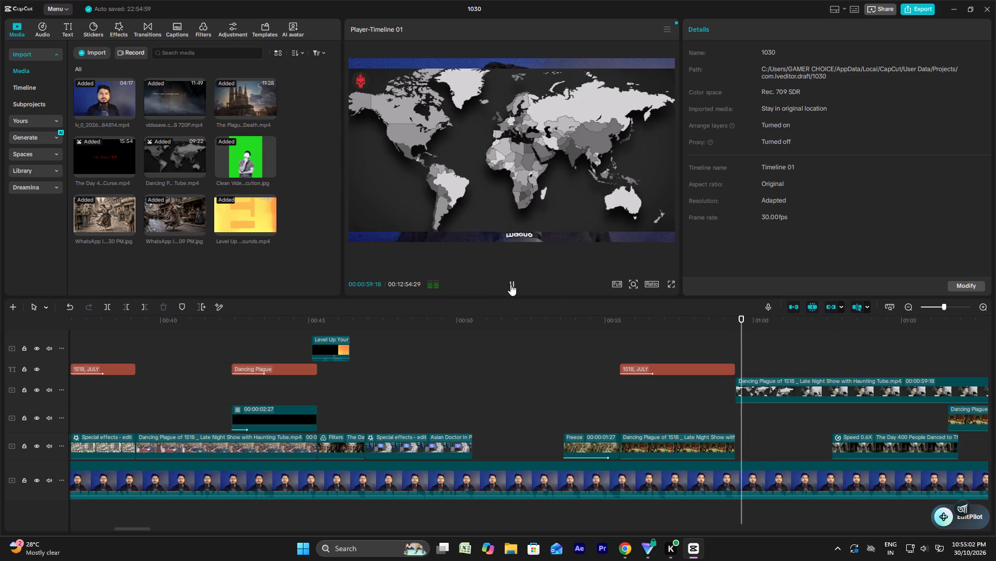
{"action": "left_click", "coordinate": [517, 283]}
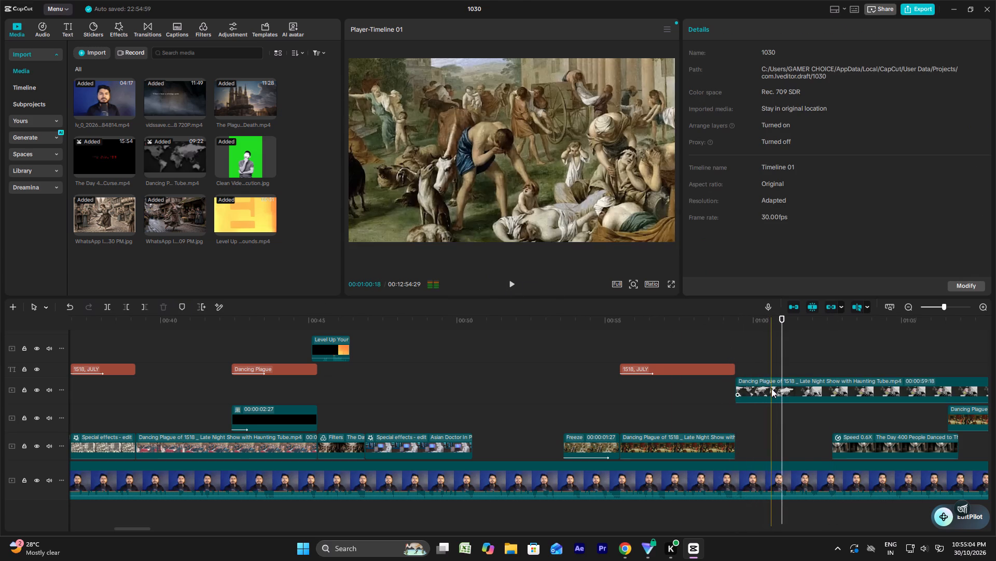
Set the scale of the world map clip to 117% so it fills the frame.
{"action": "left_click", "coordinate": [771, 389]}
{"action": "left_click", "coordinate": [744, 108]}
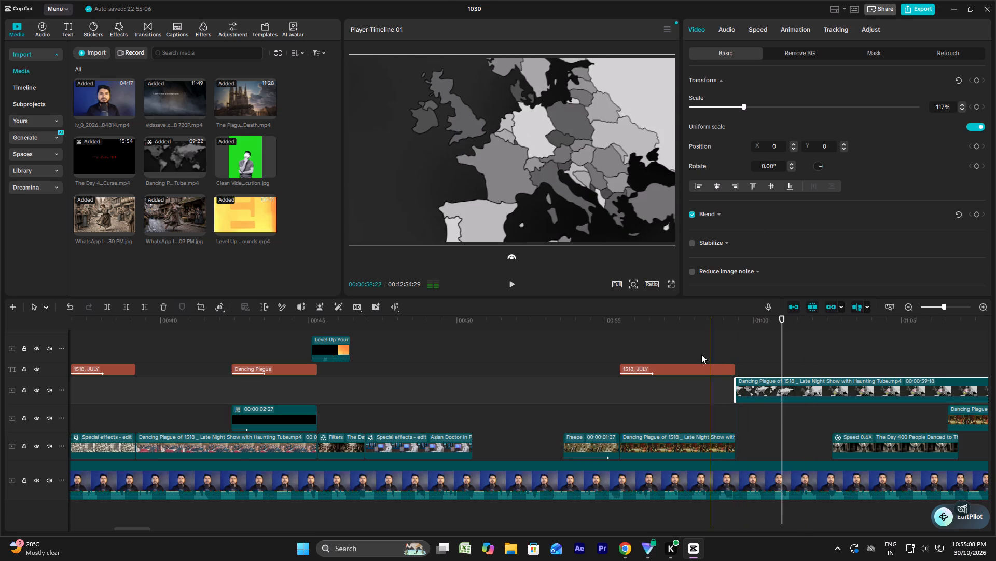
Move the copied 1518, JULY text down to the lower centre of the royal dining painting and play it back.
{"action": "left_click", "coordinate": [640, 354]}
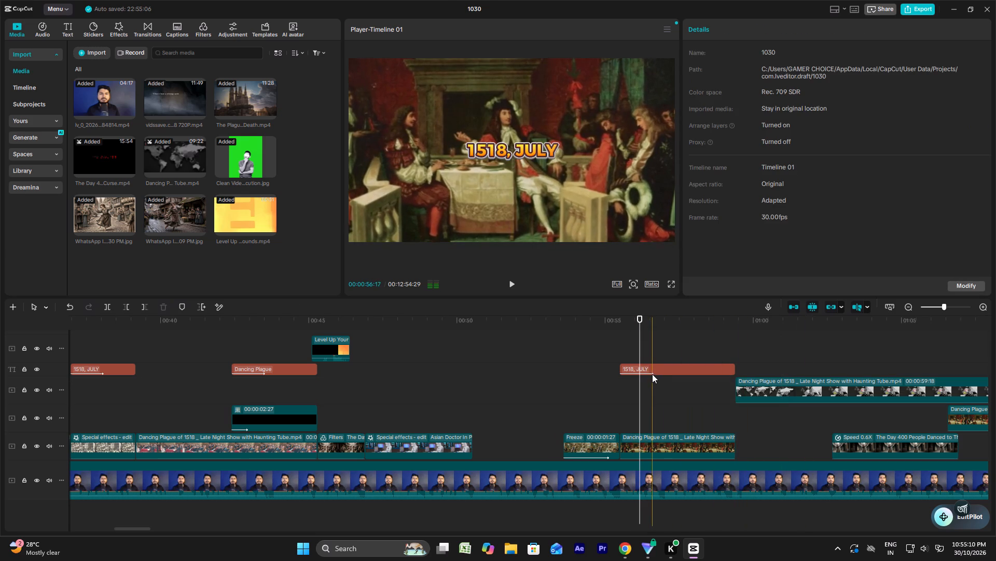
{"action": "left_click", "coordinate": [652, 372]}
{"action": "left_click_drag", "start_coordinate": [519, 152], "coordinate": [522, 176]}
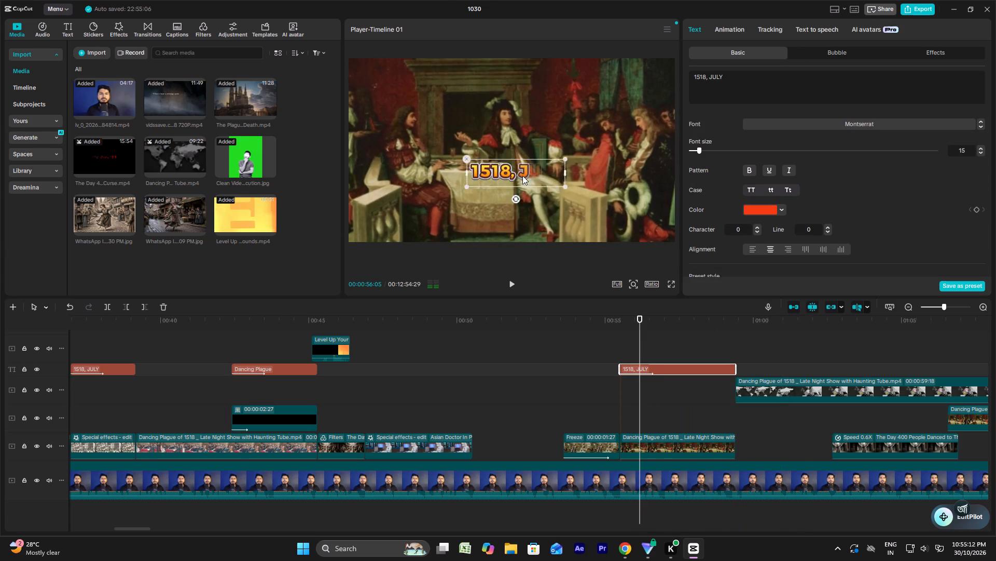
{"action": "left_click_drag", "start_coordinate": [522, 176], "coordinate": [519, 204]}
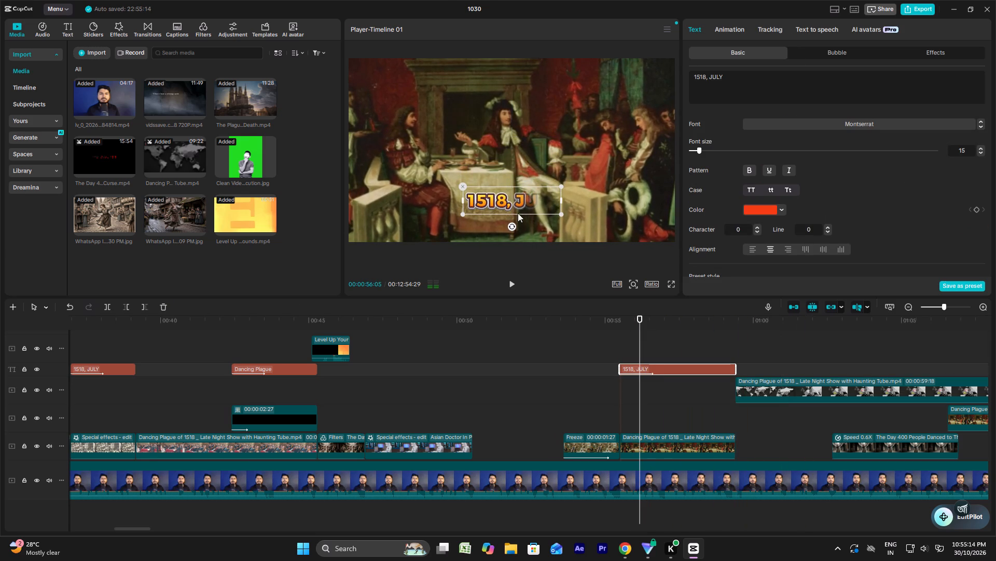
{"action": "left_click", "coordinate": [608, 332]}
{"action": "left_click", "coordinate": [505, 282]}
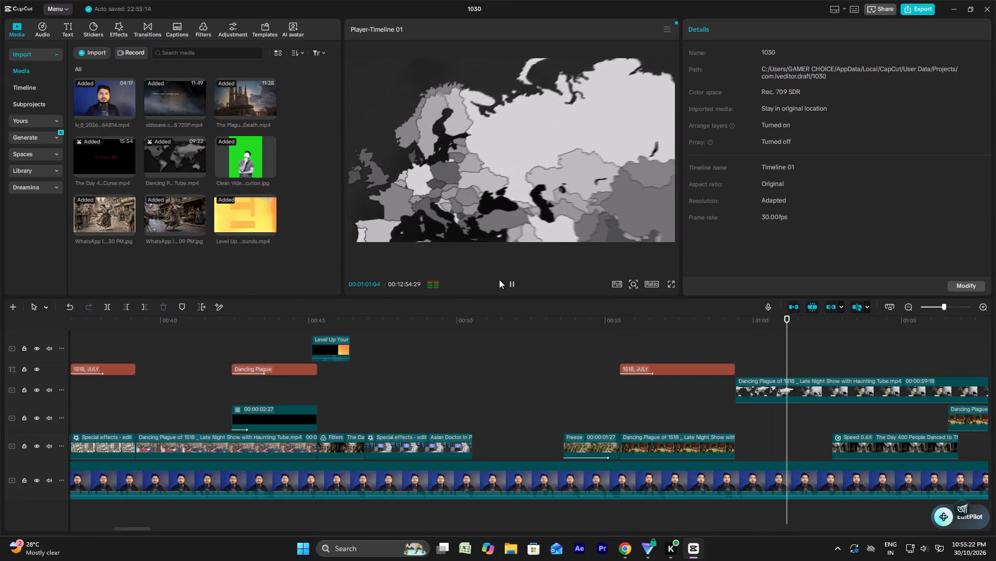
Replay the royal dining painting and world map section to check the timing of the France and Strasbourg labels.
{"action": "left_click", "coordinate": [640, 336]}
{"action": "key", "text": "space"}
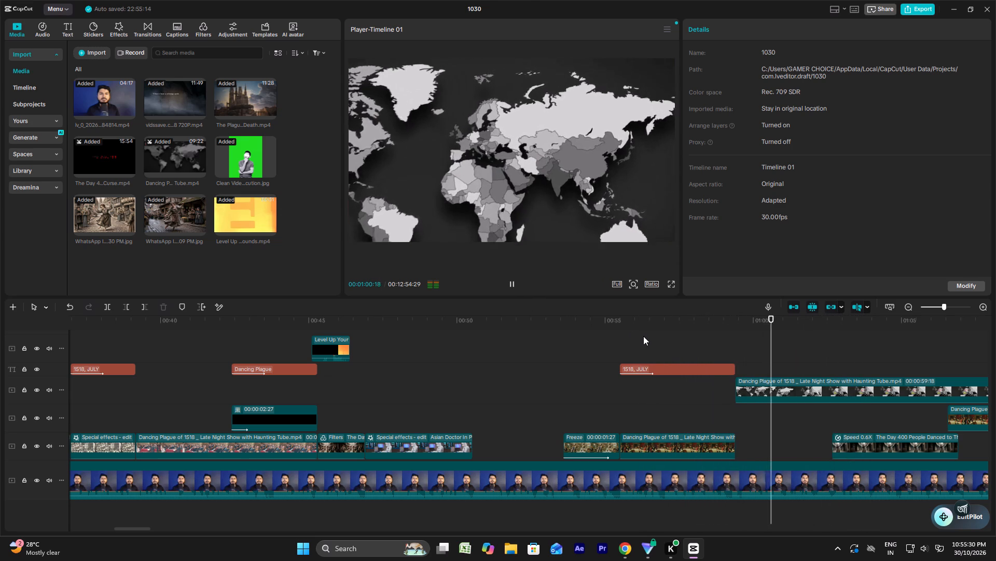
{"action": "key", "text": "space"}
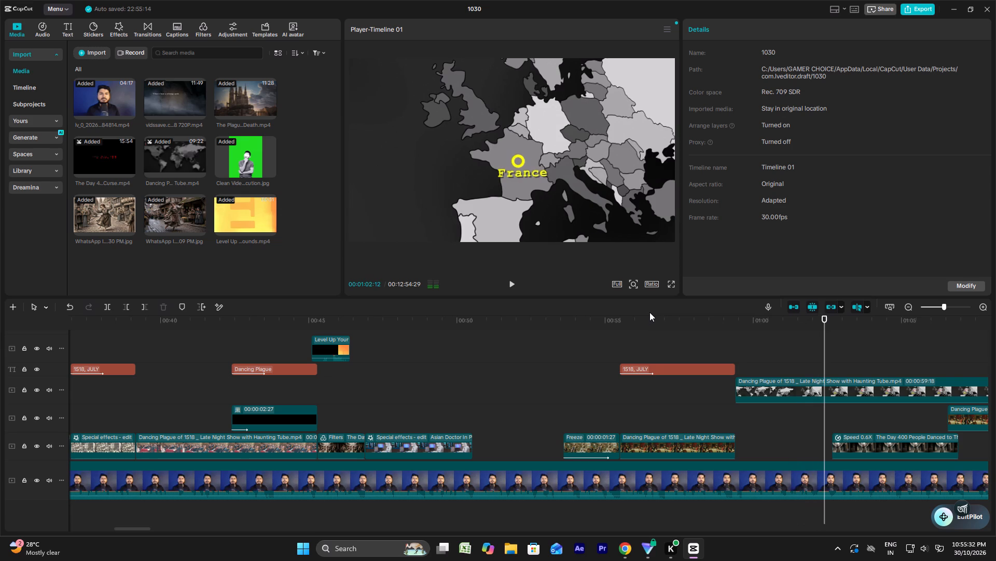
{"action": "scroll", "coordinate": [760, 381], "scroll_direction": "down", "scroll_amount": 6}
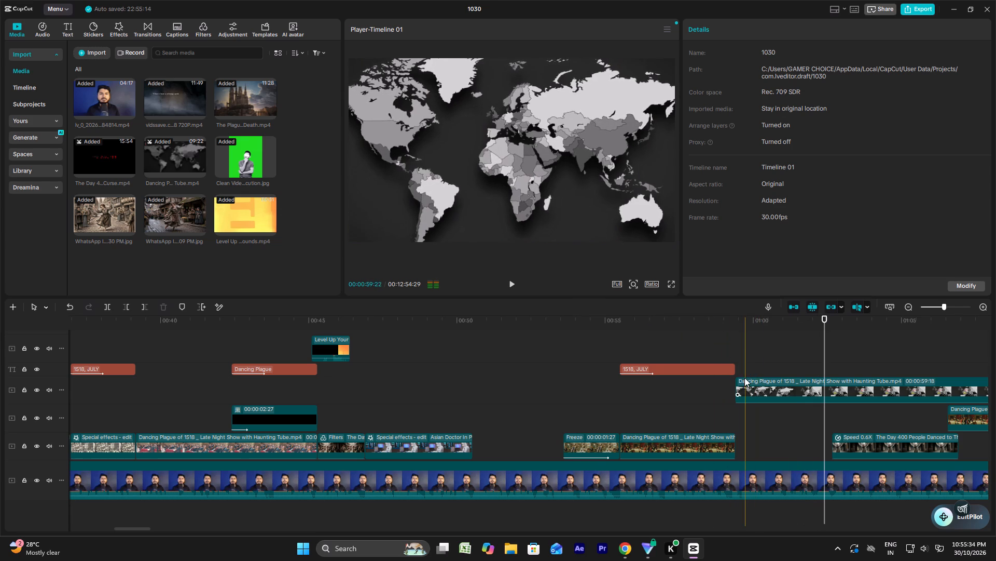
{"action": "scroll", "coordinate": [744, 378], "scroll_direction": "down", "scroll_amount": 4, "text": "alt"}
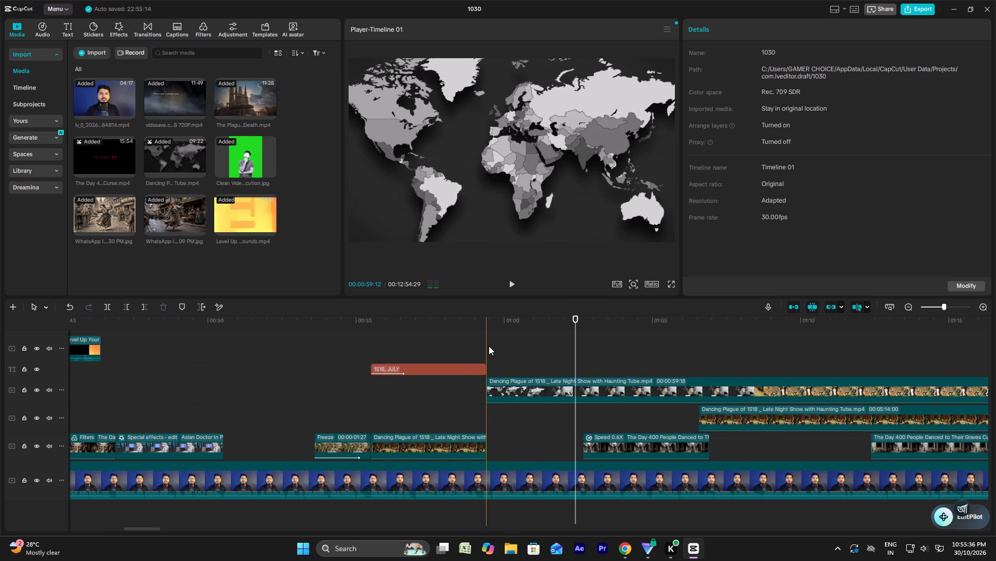
{"action": "key", "text": "space"}
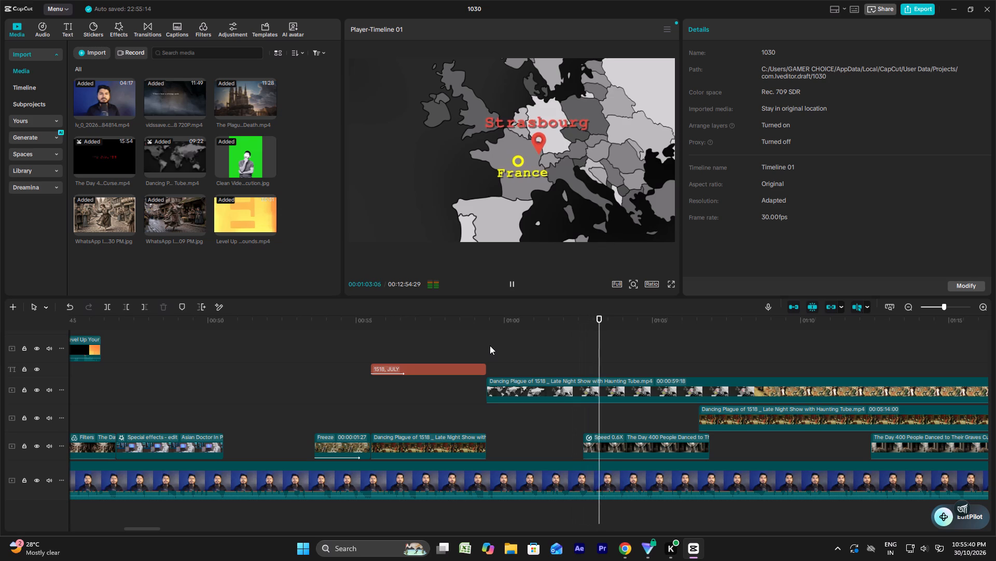
{"action": "left_click", "coordinate": [491, 345]}
{"action": "key", "text": "space"}
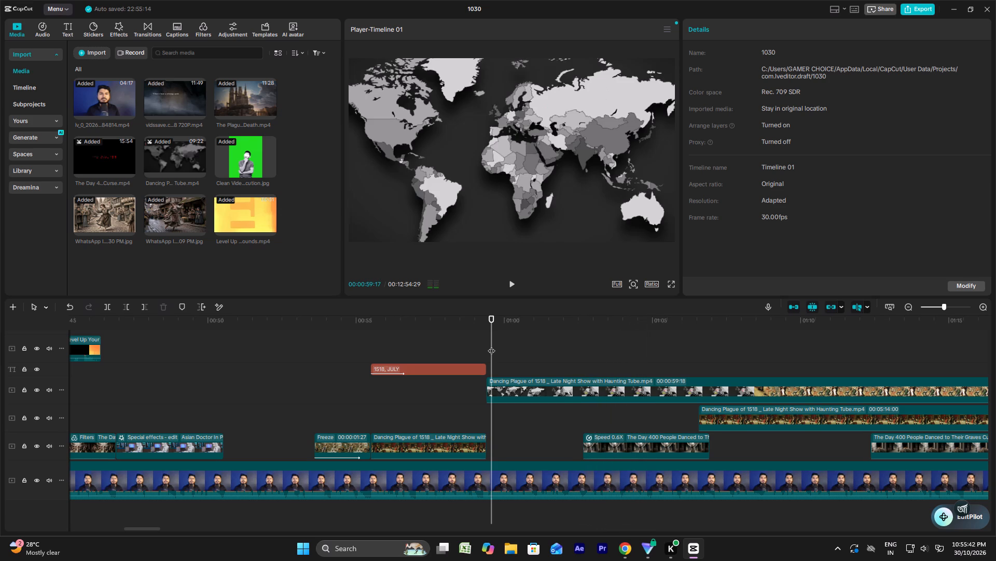
{"action": "key", "text": "space"}
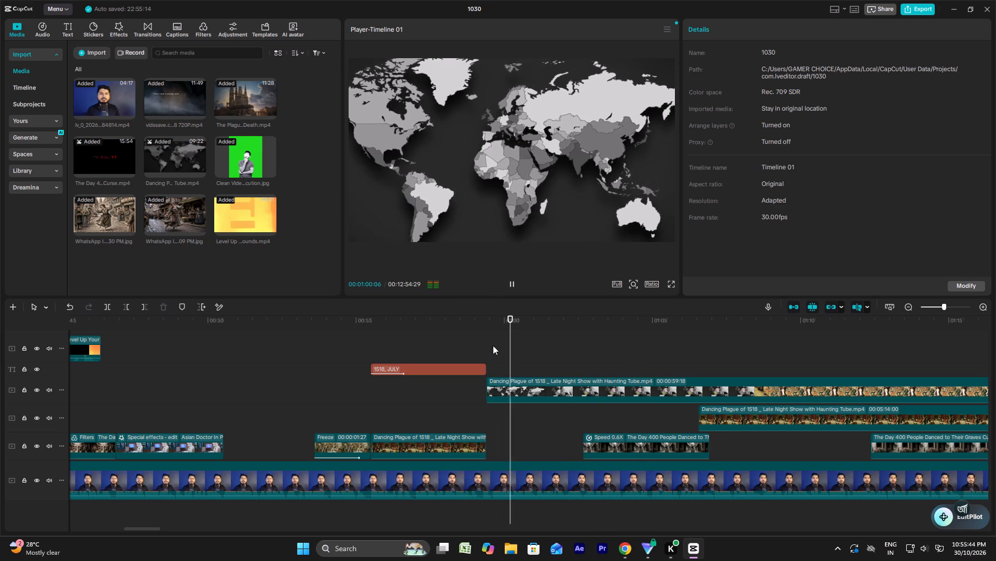
{"action": "key", "text": "space"}
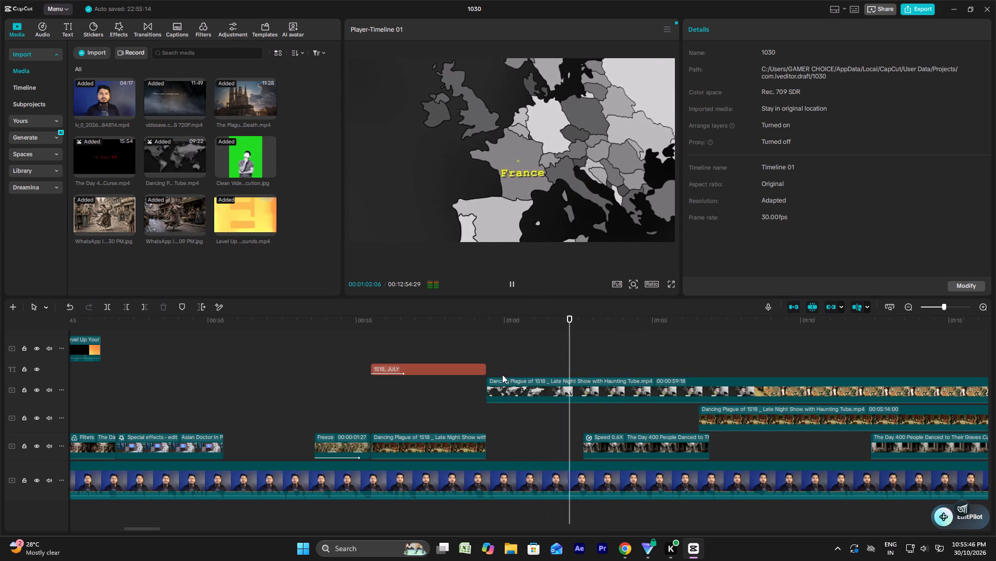
Trim the start of the world map clip to a clip length of 00:00:58:09.
{"action": "left_click_drag", "start_coordinate": [488, 383], "coordinate": [543, 386]}
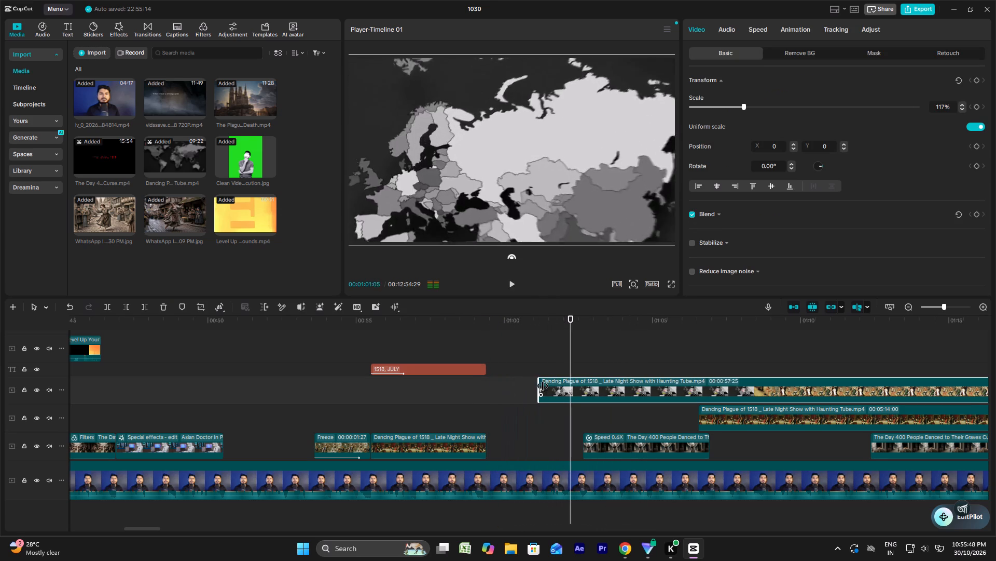
{"action": "left_click_drag", "start_coordinate": [543, 386], "coordinate": [527, 386]}
Move the trimmed world map clip back against the end of the royal dining painting clip and play it back.
{"action": "left_click_drag", "start_coordinate": [547, 389], "coordinate": [524, 389]}
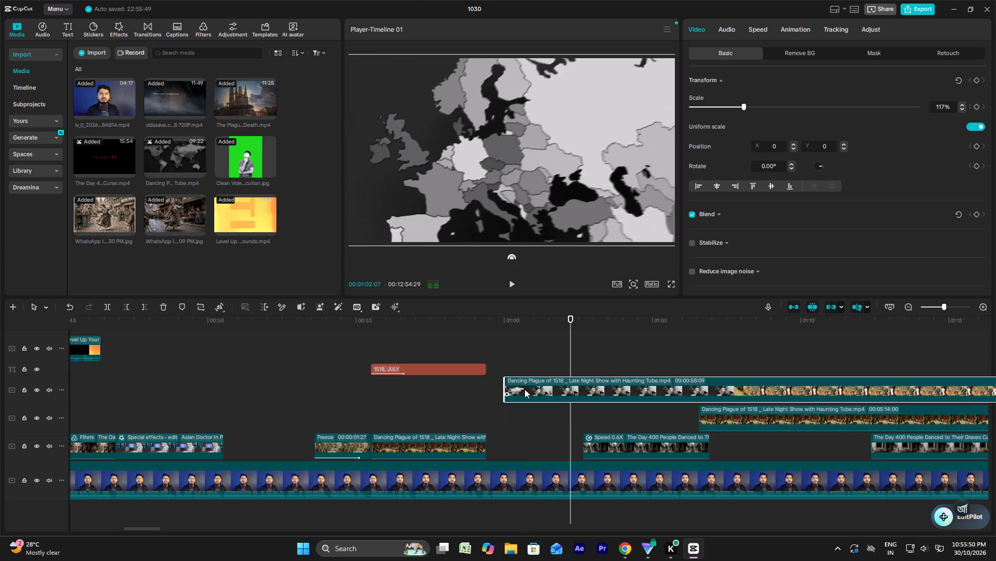
{"action": "left_click_drag", "start_coordinate": [524, 389], "coordinate": [508, 390]}
{"action": "left_click", "coordinate": [483, 355]}
{"action": "key", "text": "space"}
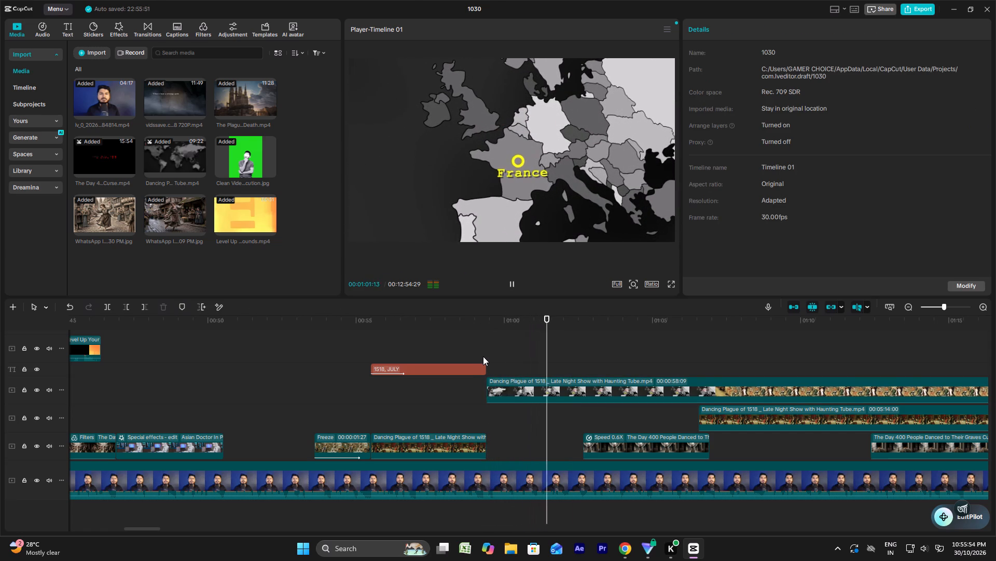
{"action": "key", "text": "space"}
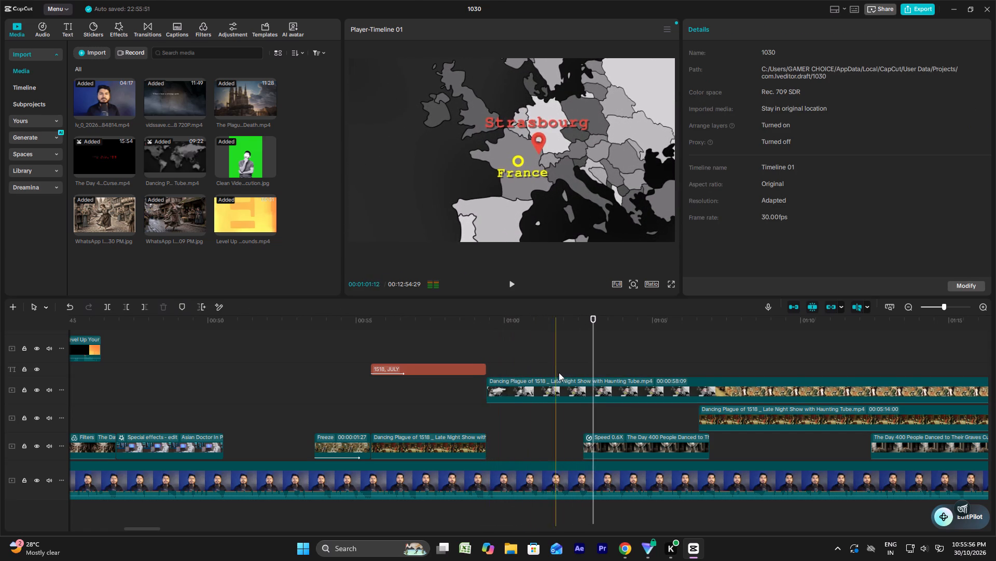
{"action": "key", "text": "space"}
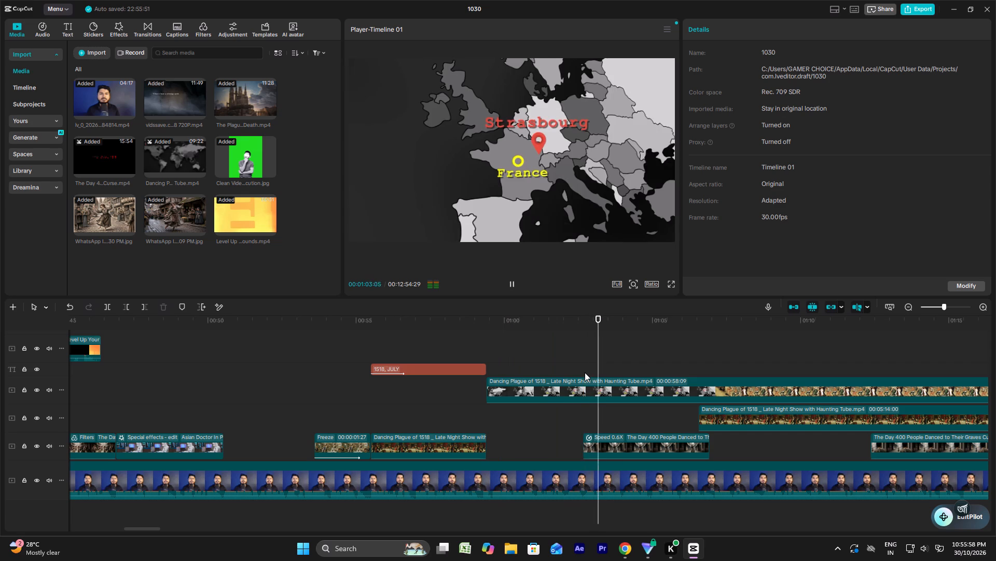
{"action": "key", "text": "space"}
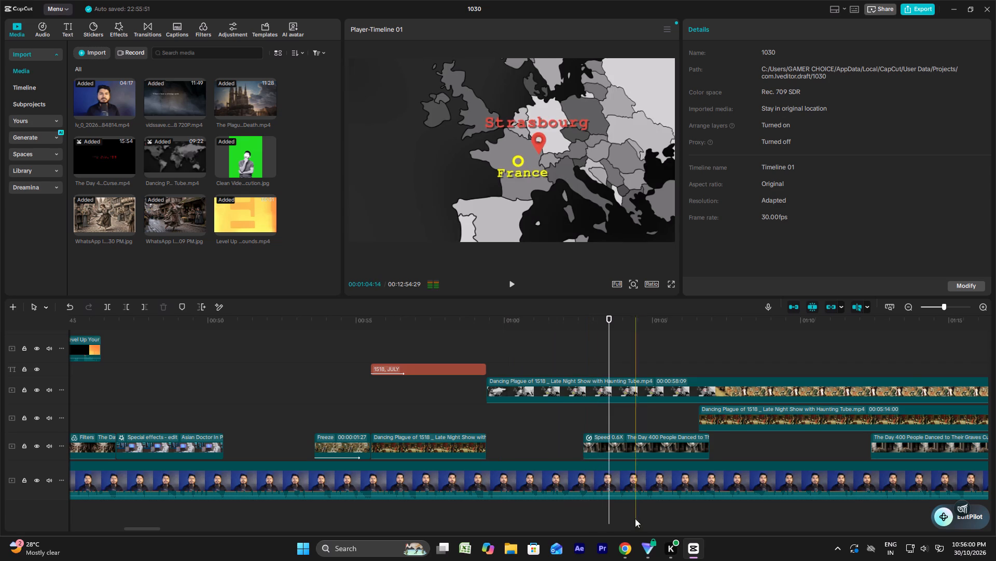
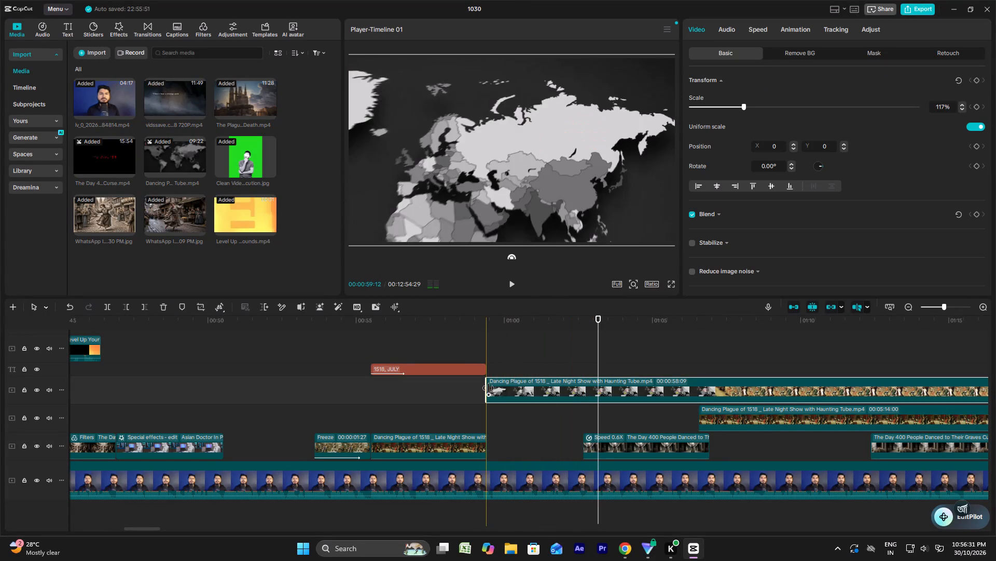
Trim the world map clip's start to a clip length of 00:00:58:02 and move it against the royal dining painting clip's end.
{"action": "left_click_drag", "start_coordinate": [488, 388], "coordinate": [495, 389]}
{"action": "left_click_drag", "start_coordinate": [519, 393], "coordinate": [514, 393]}
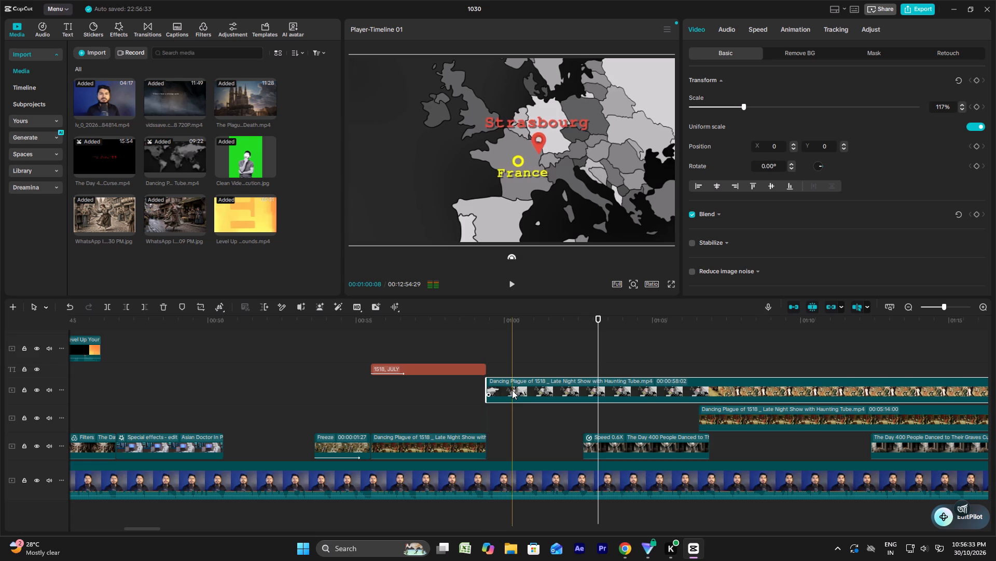
Set the world map clip's speed to 1.09x and play it back.
{"action": "left_click", "coordinate": [750, 29]}
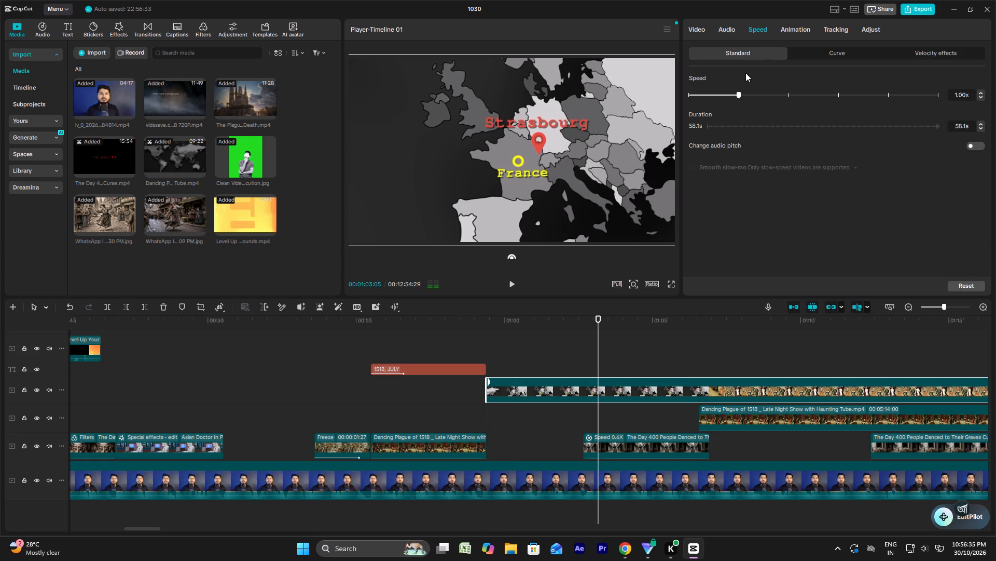
{"action": "left_click", "coordinate": [744, 96]}
{"action": "left_click", "coordinate": [743, 96]}
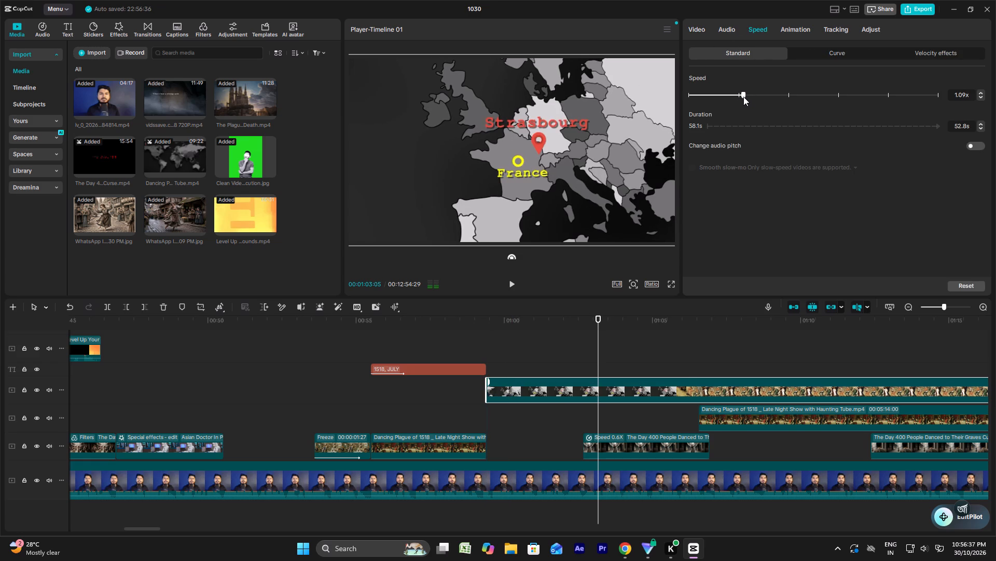
{"action": "left_click", "coordinate": [482, 356]}
{"action": "key", "text": "space"}
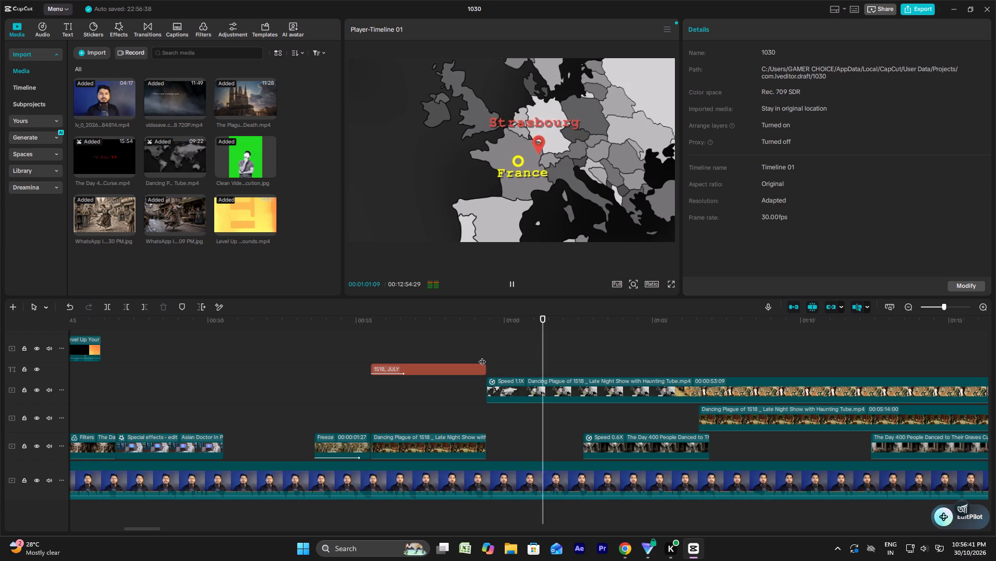
{"action": "key", "text": "space"}
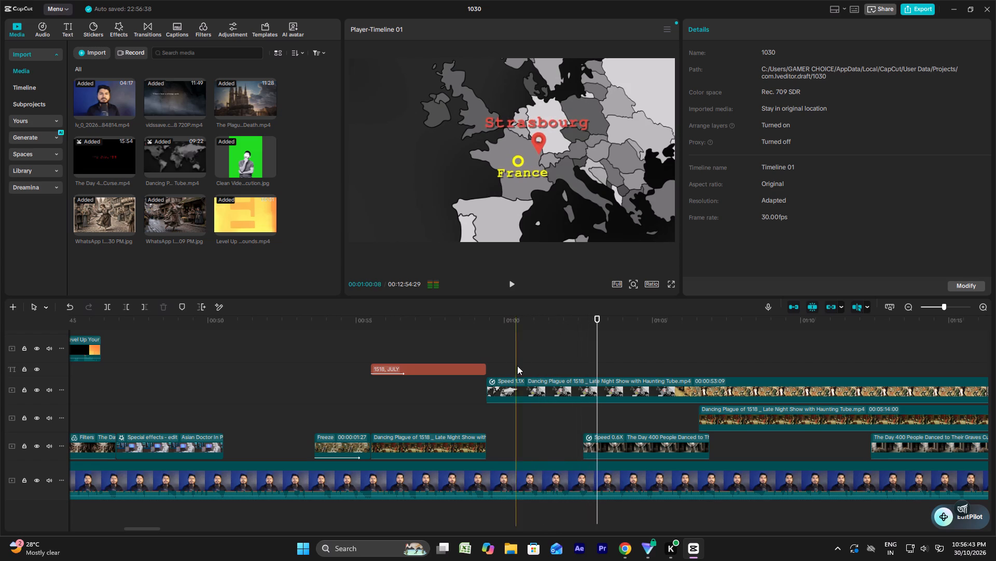
Split the world map clip at the start of the dancing woman clip and move its first part into the gap before that clip.
{"action": "left_click", "coordinate": [583, 378]}
{"action": "key", "text": "ctrl+b"}
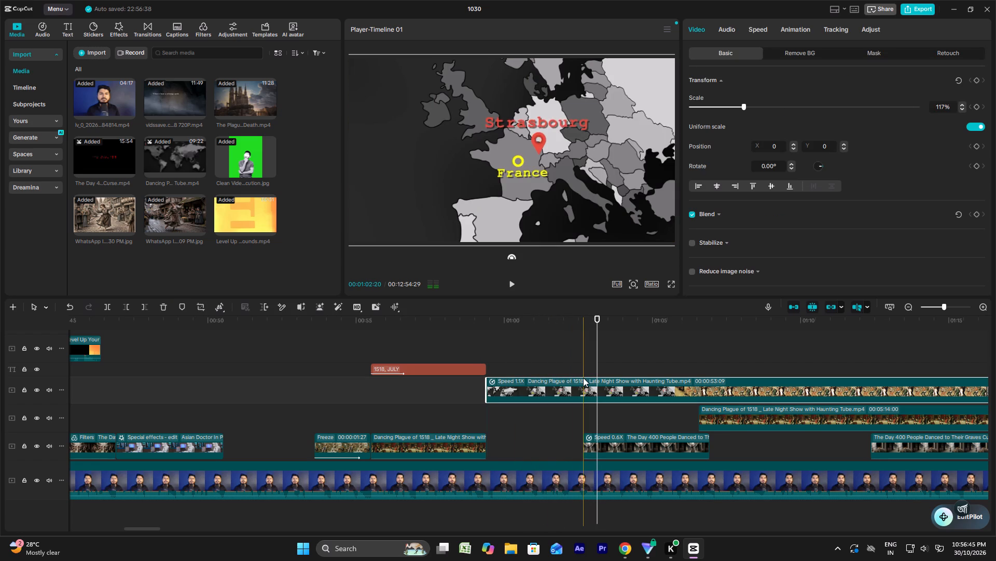
{"action": "left_click_drag", "start_coordinate": [563, 386], "coordinate": [562, 438]}
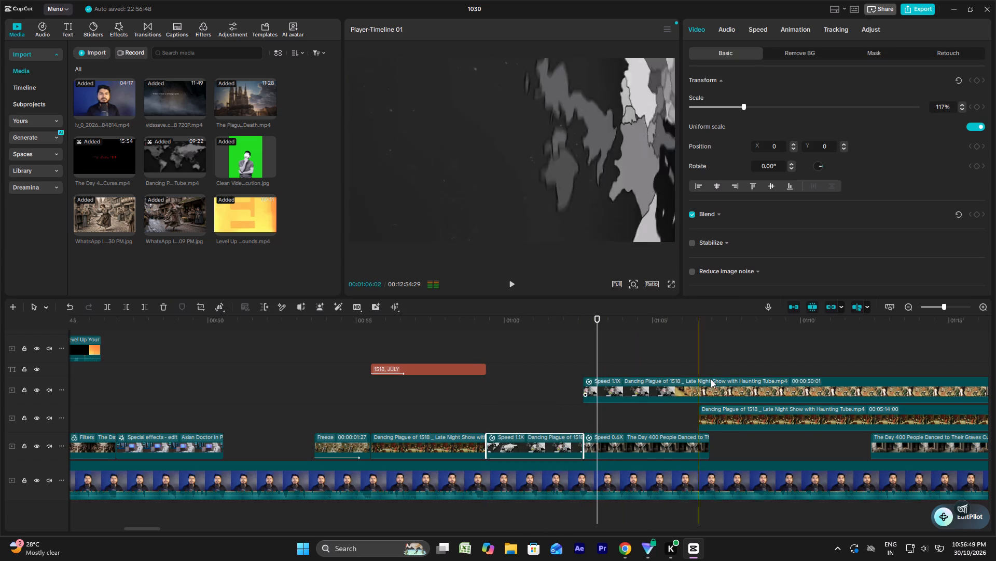
Move the remaining world map piece later on the timeline, past the dancing woman clip, to about 00:01:11.
{"action": "left_click_drag", "start_coordinate": [652, 372], "coordinate": [858, 397]}
{"action": "left_click_drag", "start_coordinate": [684, 393], "coordinate": [818, 399]}
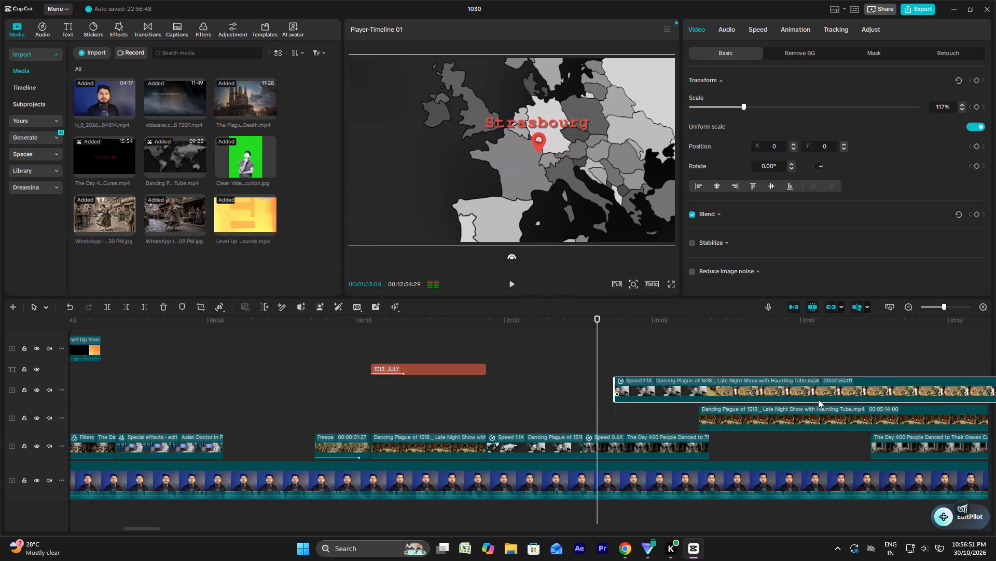
{"action": "left_click_drag", "start_coordinate": [818, 399], "coordinate": [934, 415]}
{"action": "left_click_drag", "start_coordinate": [932, 412], "coordinate": [935, 398]}
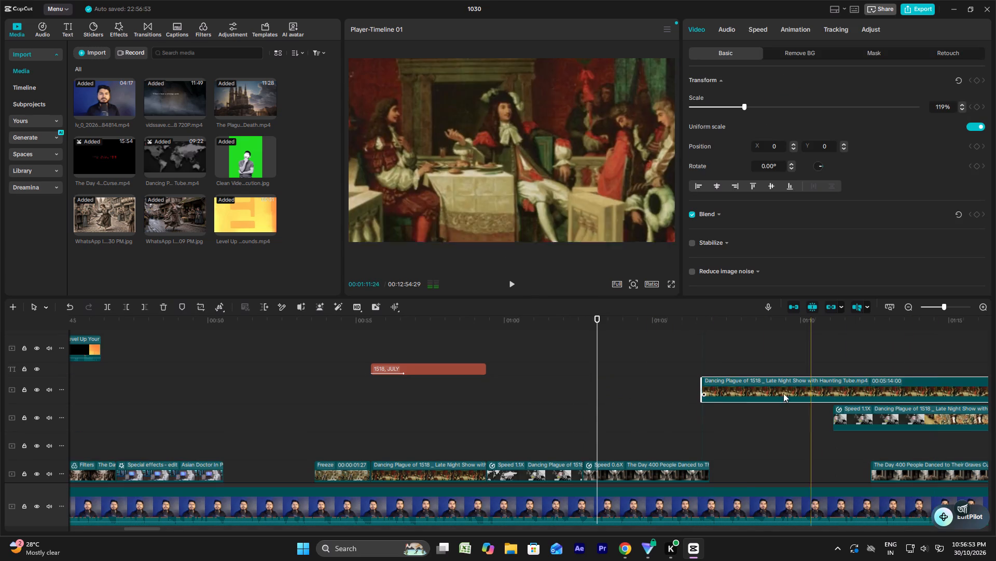
Play back the section from the world map through the dancing woman clip to check the timing.
{"action": "left_click", "coordinate": [568, 410]}
{"action": "key", "text": "space"}
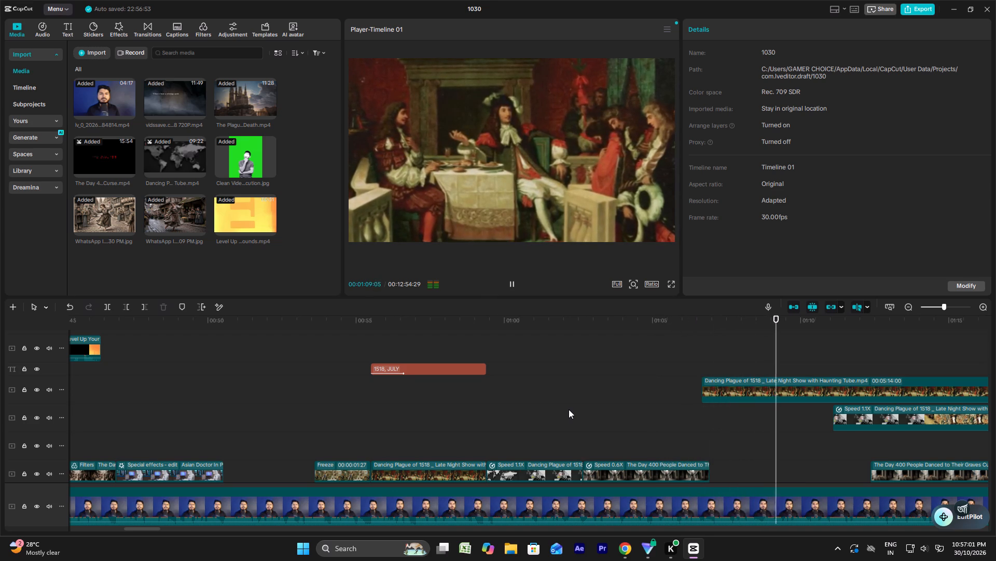
{"action": "key", "text": "space"}
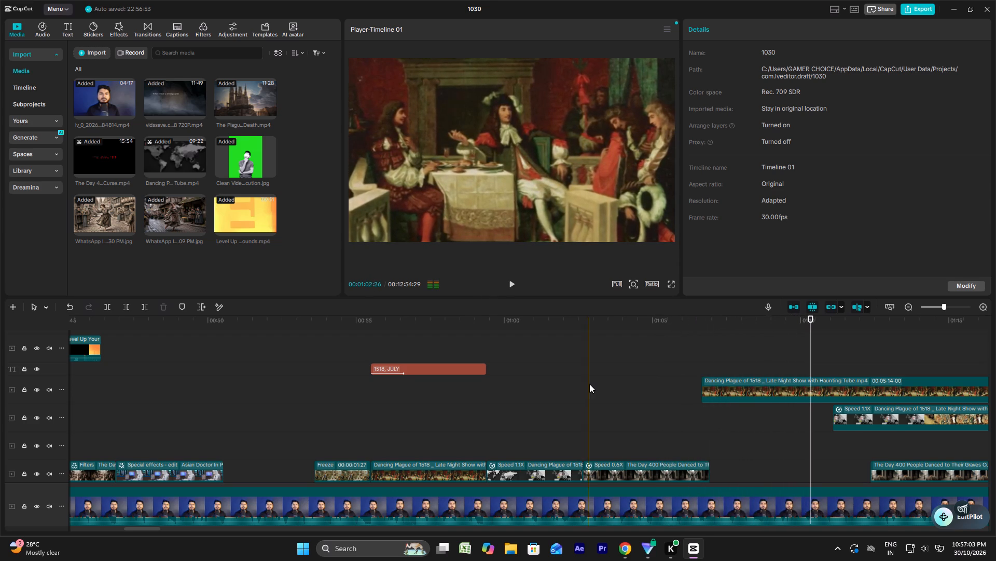
{"action": "left_click", "coordinate": [582, 383]}
{"action": "key", "text": "space"}
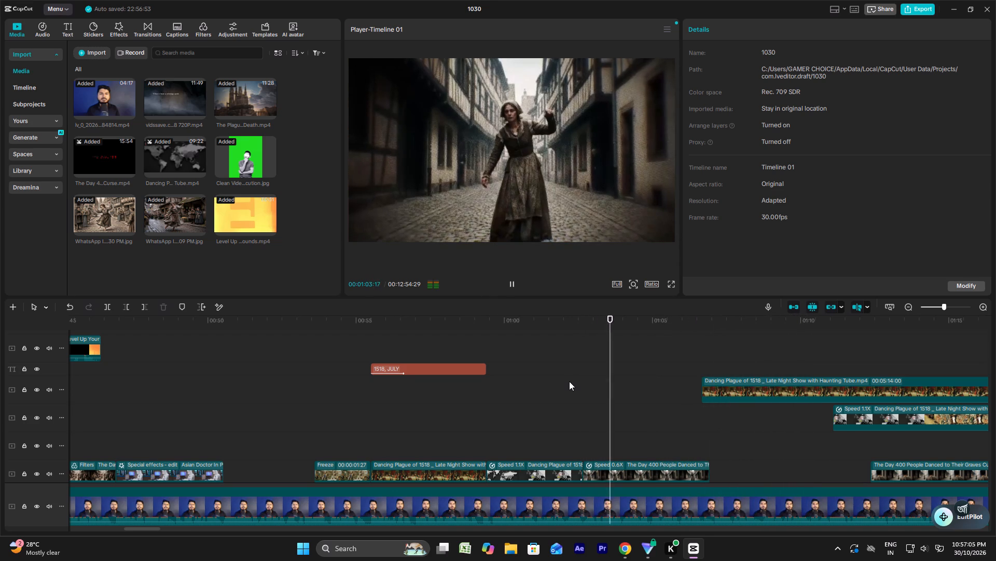
{"action": "left_click", "coordinate": [569, 381]}
{"action": "key", "text": "space"}
{"action": "key", "text": "space"}
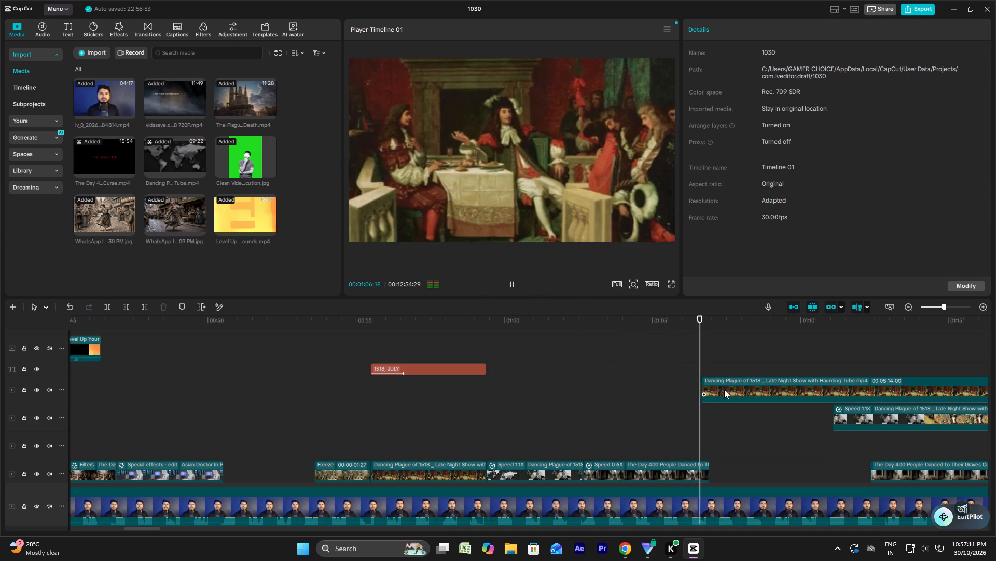
Move the leftover royal dining painting clip later to about 00:01:12 and play back the section it cleared.
{"action": "left_click_drag", "start_coordinate": [724, 390], "coordinate": [882, 386]}
{"action": "key", "text": "space"}
{"action": "left_click", "coordinate": [700, 391]}
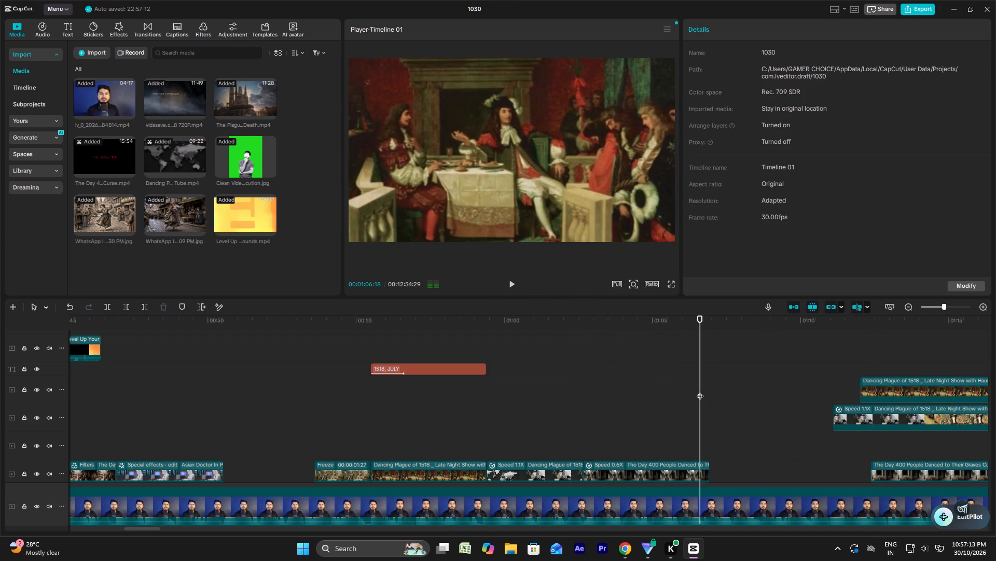
{"action": "key", "text": "space"}
{"action": "key", "text": "space"}
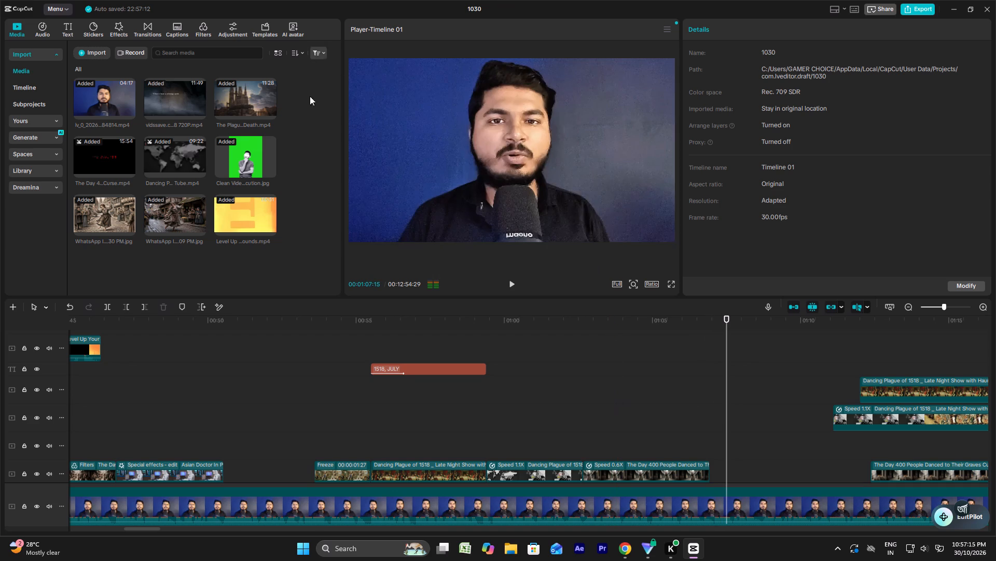
Add a default text on the 1518, JULY text track, aligned with the start of the dancing woman clip.
{"action": "left_click", "coordinate": [599, 462]}
{"action": "left_click", "coordinate": [582, 432]}
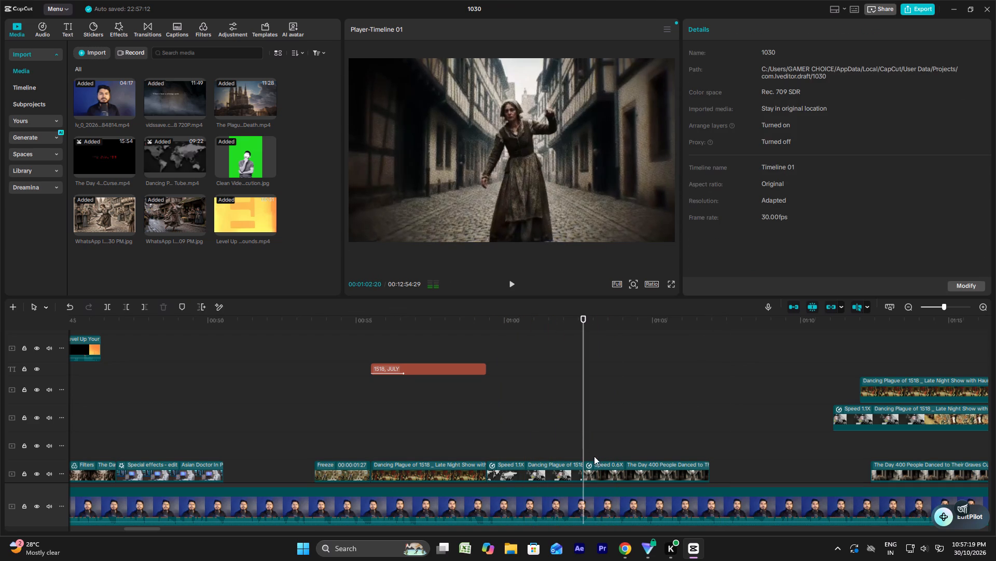
{"action": "left_click", "coordinate": [603, 473]}
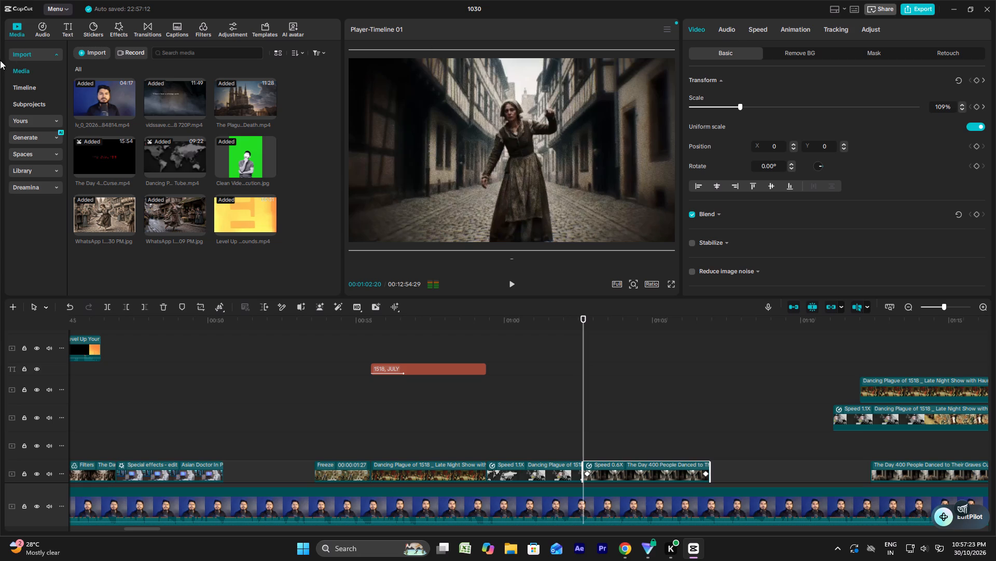
{"action": "left_click", "coordinate": [66, 24]}
{"action": "left_click_drag", "start_coordinate": [90, 66], "coordinate": [108, 80]}
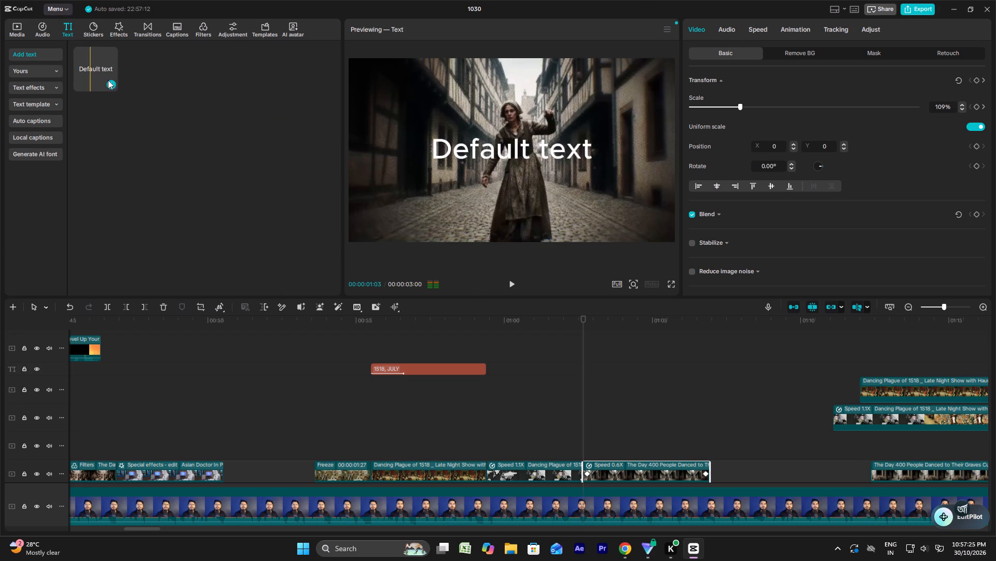
{"action": "left_click_drag", "start_coordinate": [108, 80], "coordinate": [585, 439]}
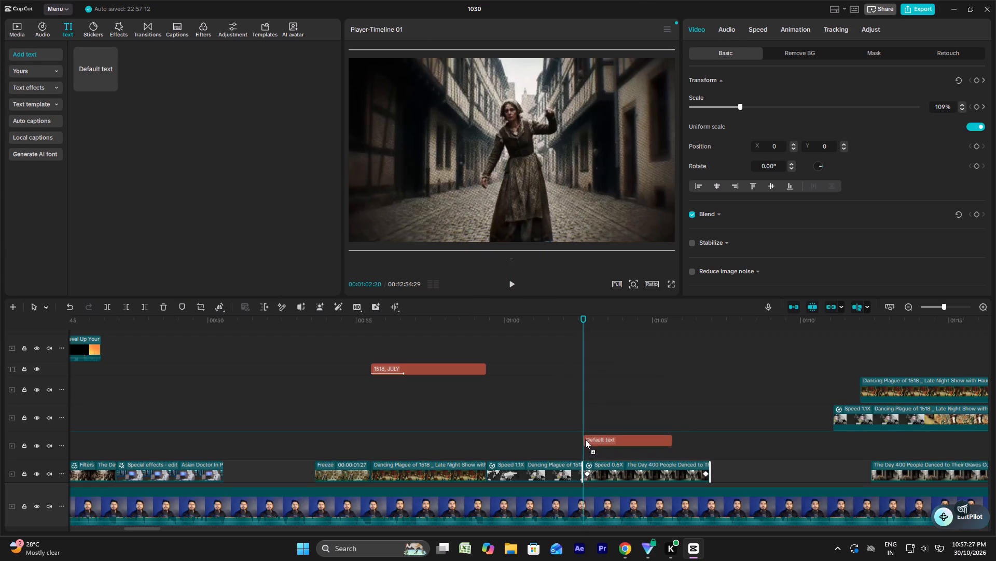
{"action": "left_click_drag", "start_coordinate": [585, 439], "coordinate": [580, 374]}
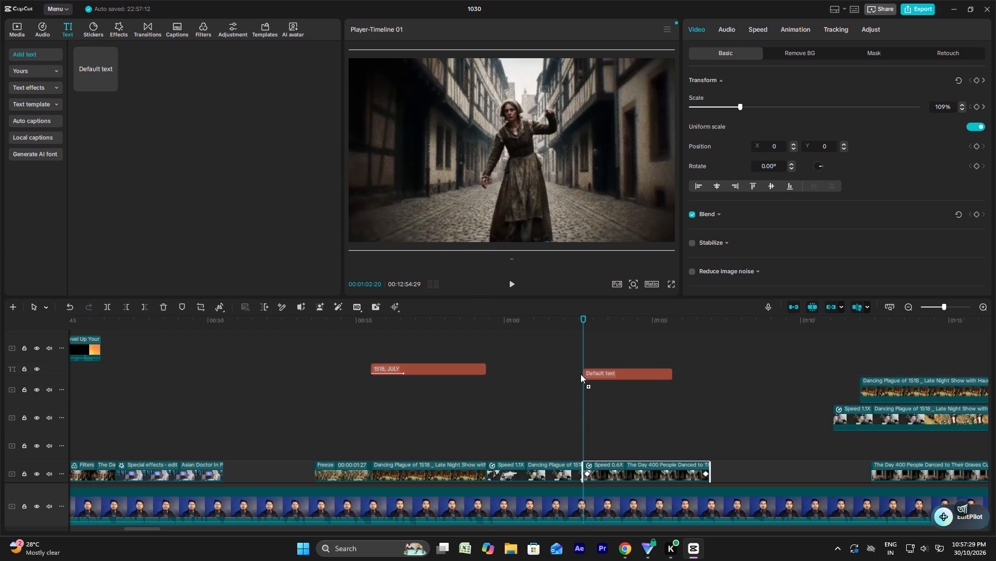
{"action": "left_click_drag", "start_coordinate": [580, 374], "coordinate": [576, 370]}
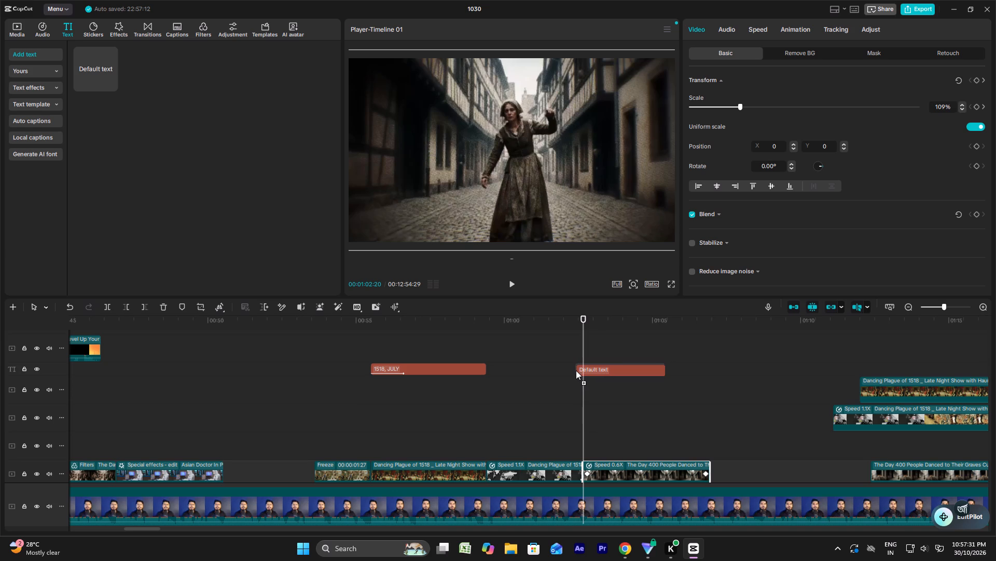
{"action": "left_click_drag", "start_coordinate": [576, 370], "coordinate": [582, 370]}
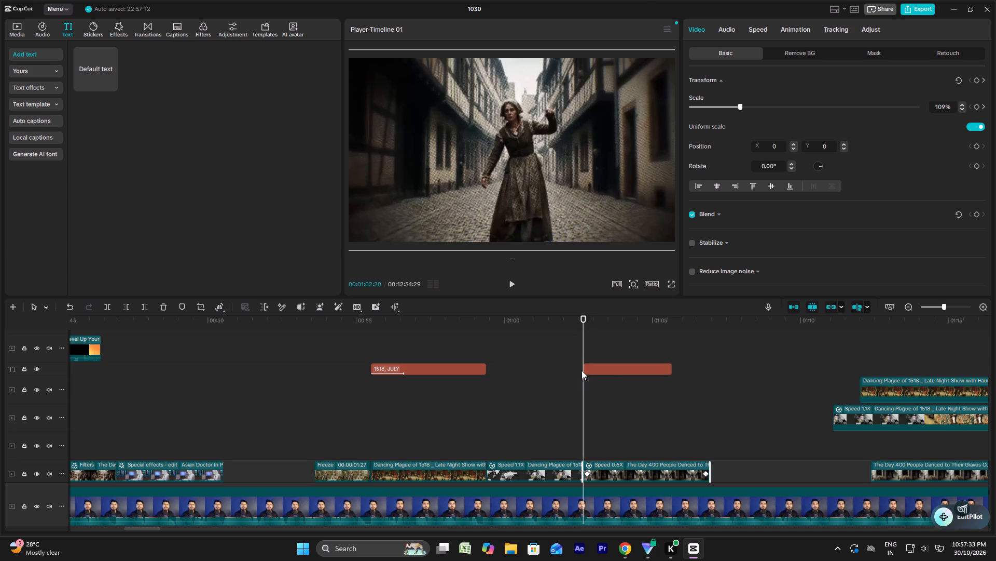
Examine the effects, bubble and basic style options available for the new default text over the dancing woman clip.
{"action": "key", "text": "space"}
{"action": "key", "text": "space"}
{"action": "left_click", "coordinate": [597, 370]}
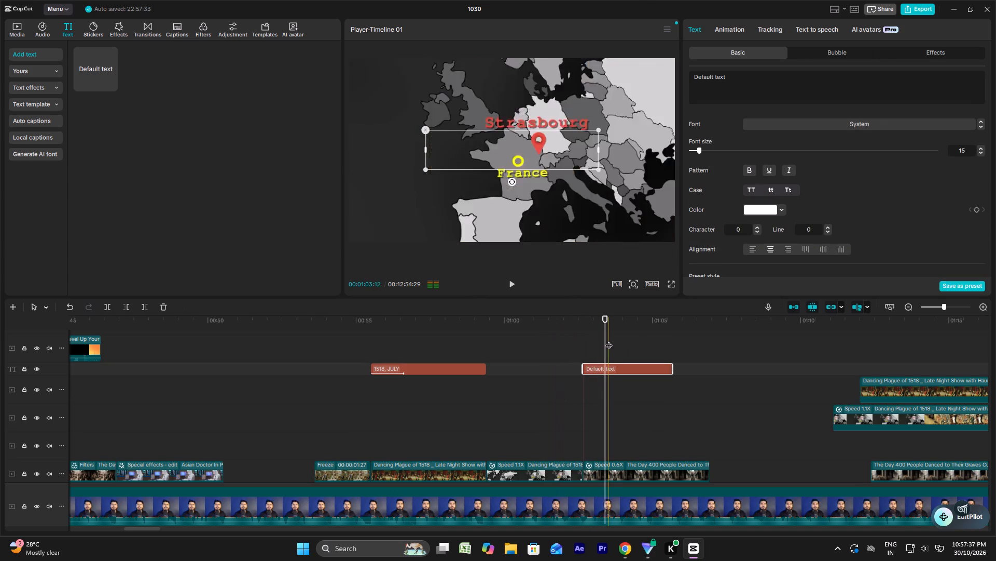
{"action": "left_click", "coordinate": [940, 55]}
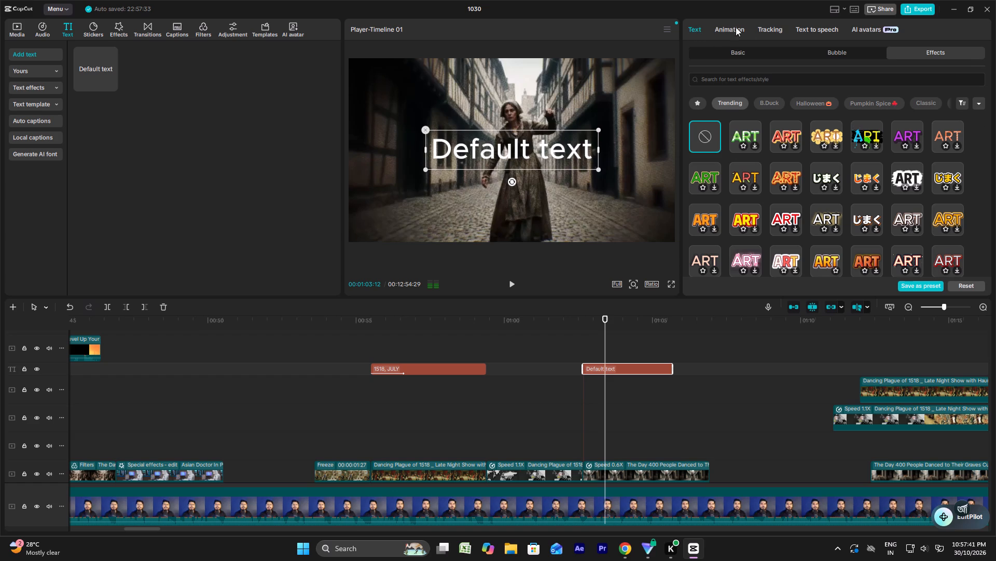
{"action": "left_click", "coordinate": [834, 51]}
{"action": "left_click", "coordinate": [757, 54]}
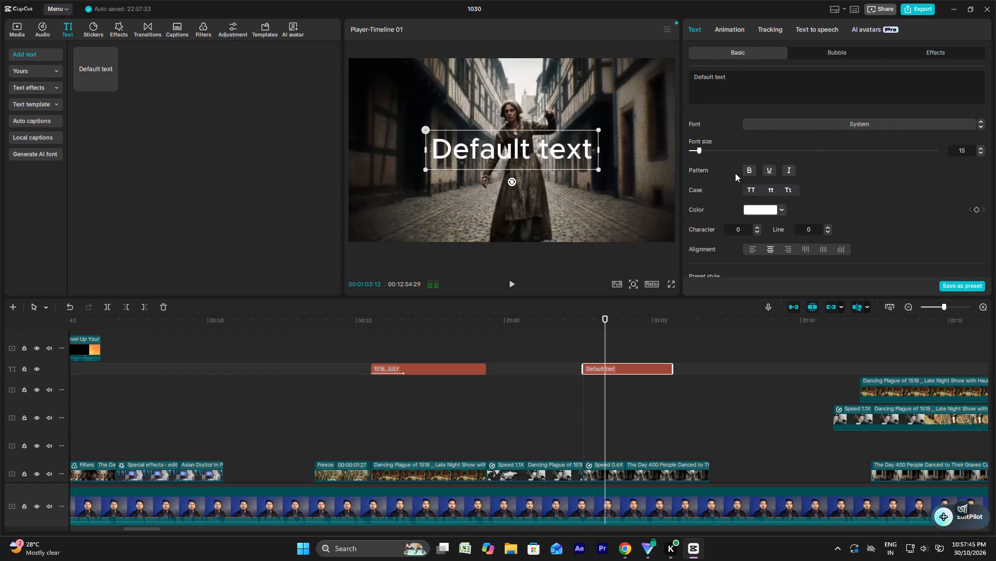
{"action": "scroll", "coordinate": [746, 180], "scroll_direction": "down", "scroll_amount": 3}
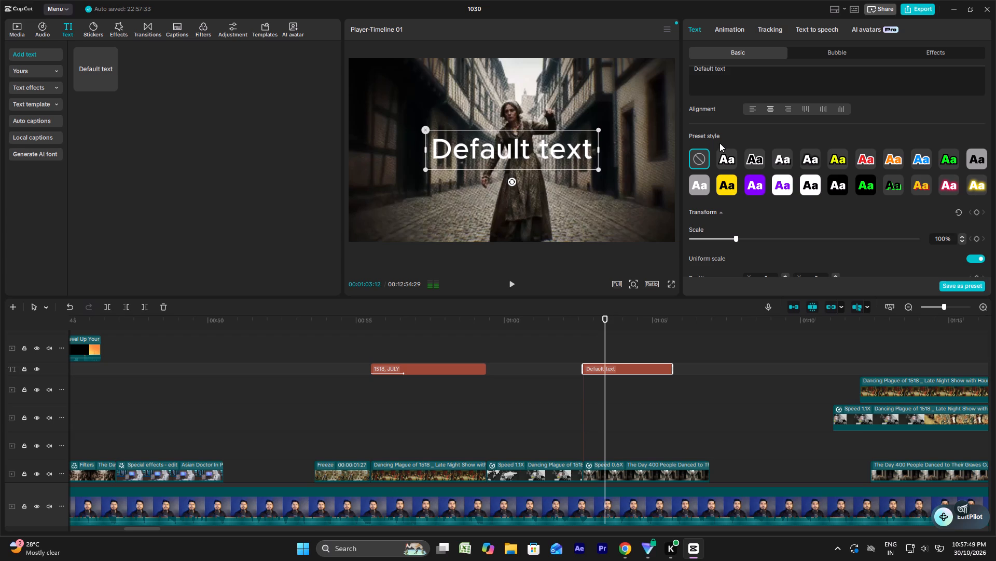
{"action": "scroll", "coordinate": [780, 135], "scroll_direction": "down", "scroll_amount": 6}
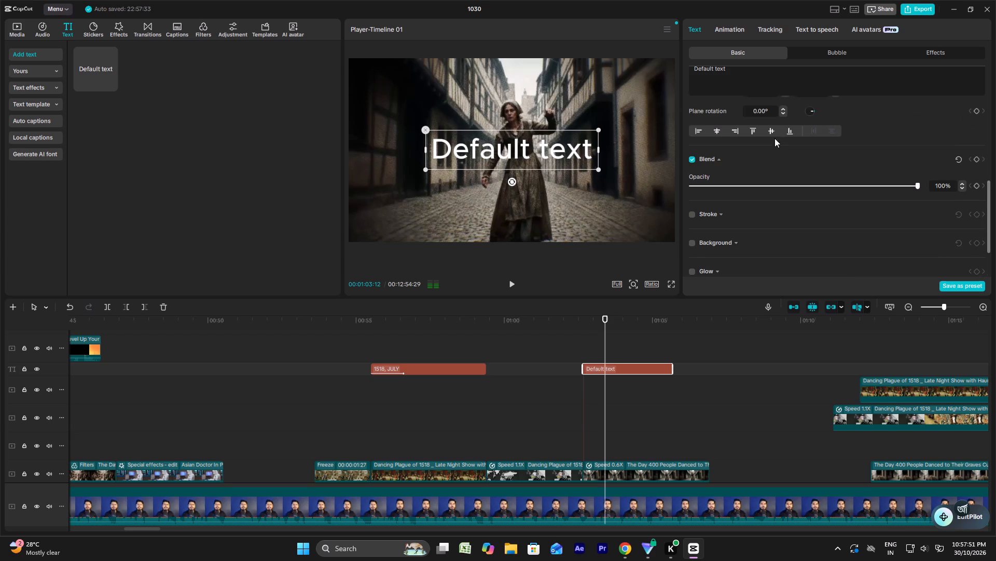
{"action": "scroll", "coordinate": [774, 138], "scroll_direction": "down", "scroll_amount": 3}
{"action": "scroll", "coordinate": [770, 138], "scroll_direction": "up", "scroll_amount": 14}
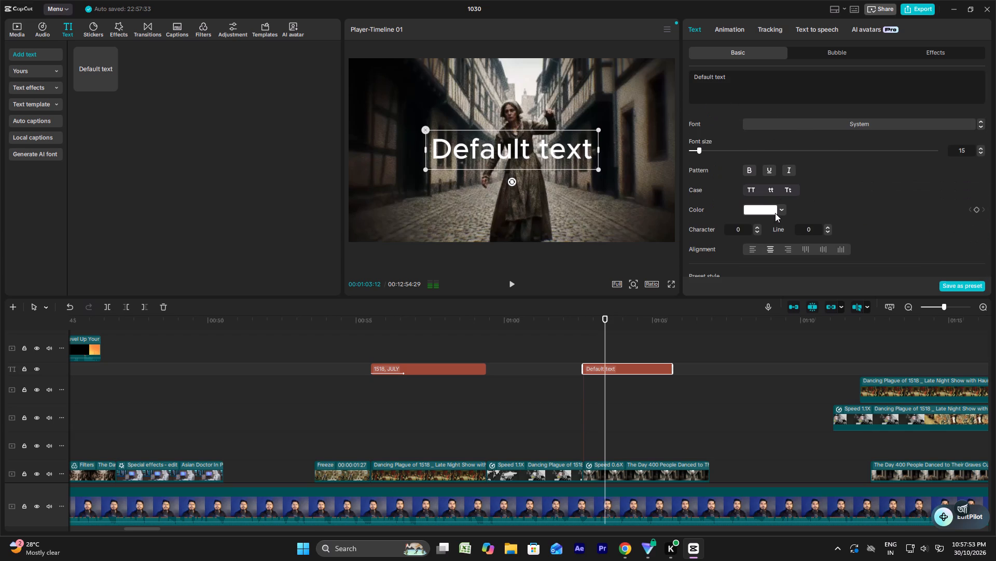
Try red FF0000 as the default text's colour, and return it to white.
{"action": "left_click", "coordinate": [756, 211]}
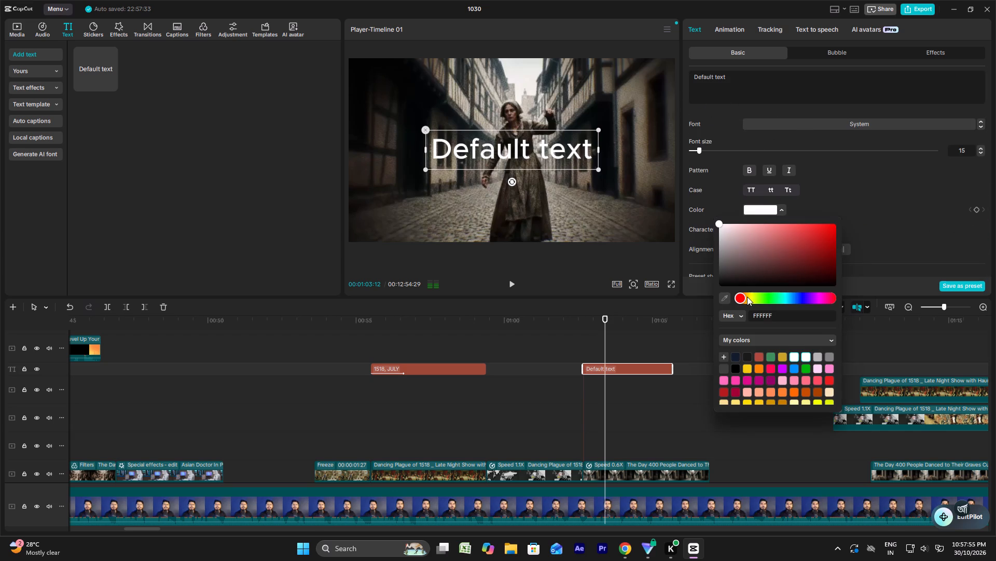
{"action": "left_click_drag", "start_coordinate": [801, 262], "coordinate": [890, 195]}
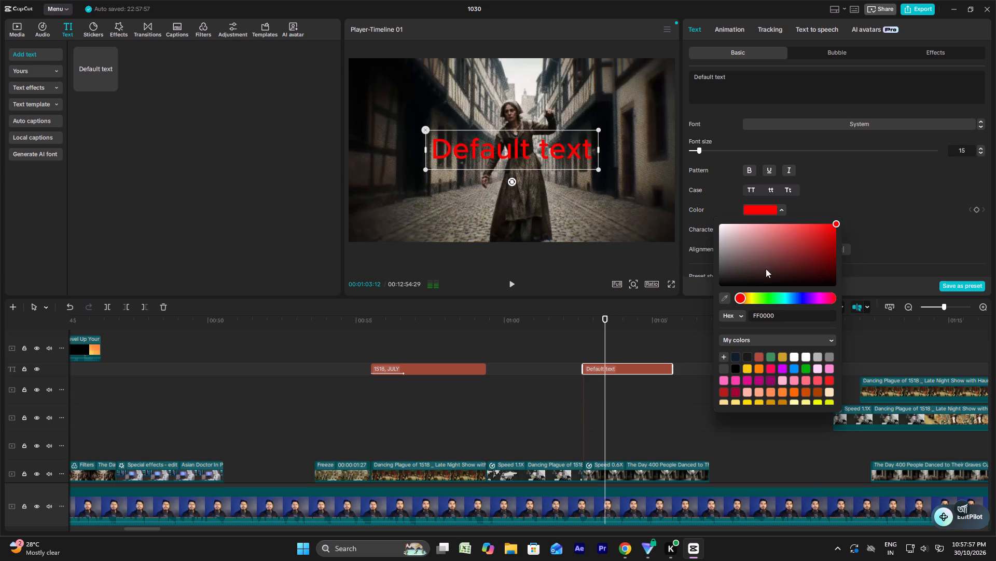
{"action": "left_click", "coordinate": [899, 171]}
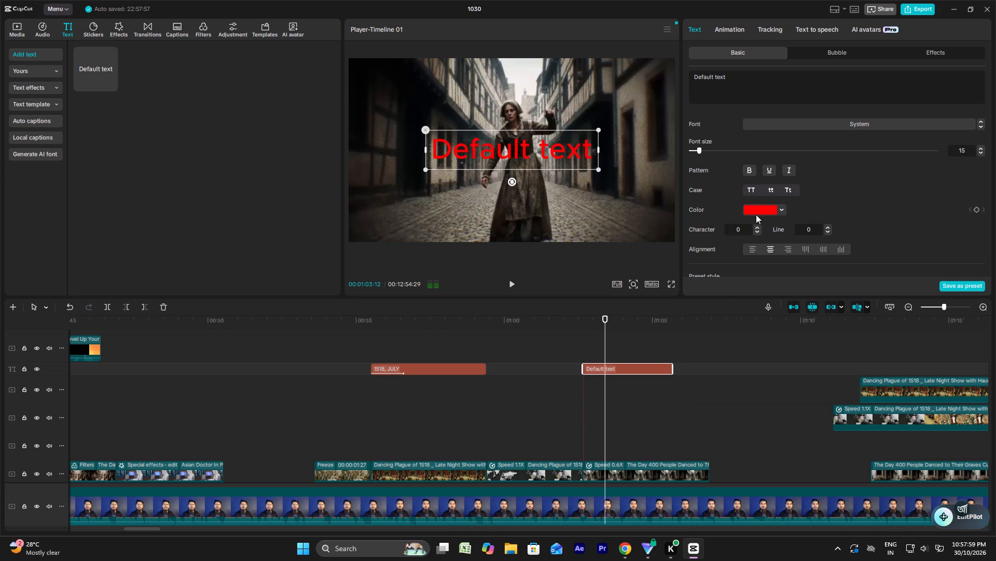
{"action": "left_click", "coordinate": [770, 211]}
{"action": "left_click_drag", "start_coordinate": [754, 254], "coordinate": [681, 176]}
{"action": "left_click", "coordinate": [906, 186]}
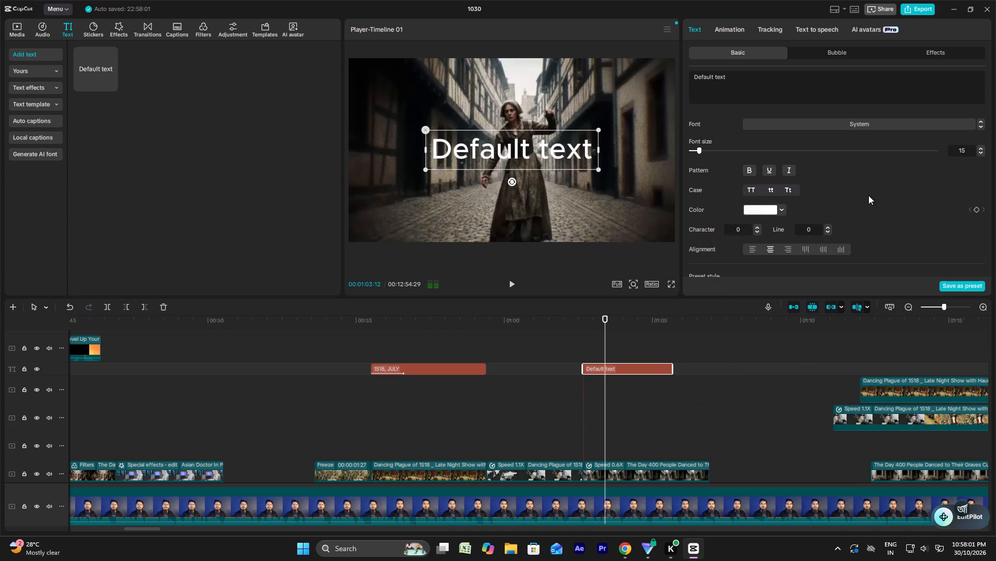
Add a background behind the default text and colour it bright red.
{"action": "scroll", "coordinate": [769, 216], "scroll_direction": "down", "scroll_amount": 4}
{"action": "scroll", "coordinate": [727, 197], "scroll_direction": "down", "scroll_amount": 3}
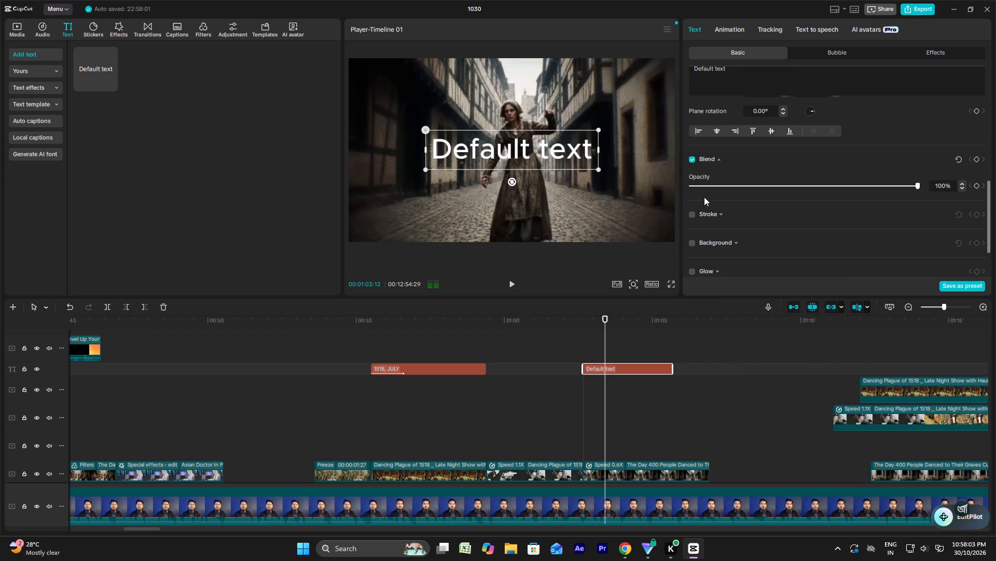
{"action": "left_click", "coordinate": [692, 245]}
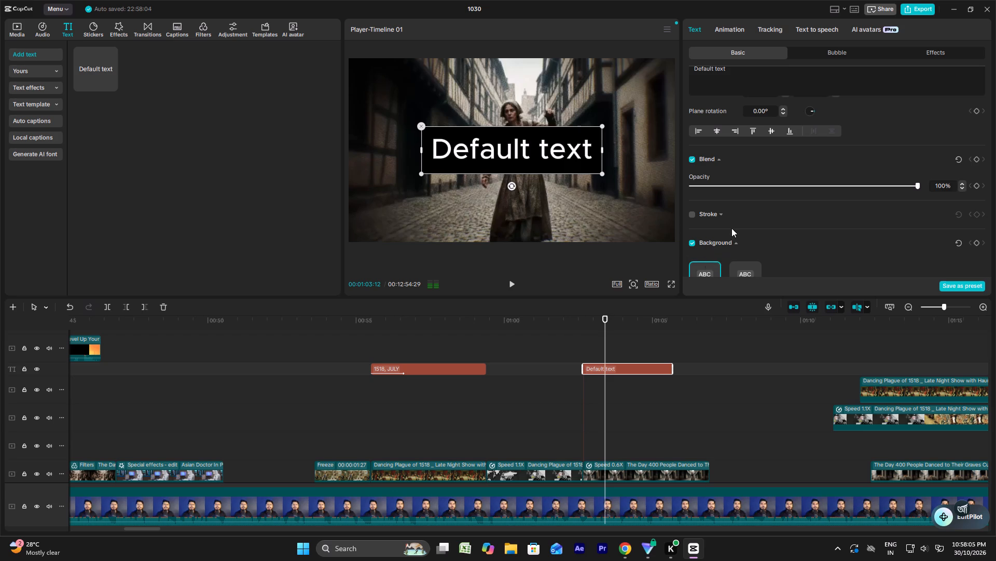
{"action": "scroll", "coordinate": [731, 226], "scroll_direction": "down", "scroll_amount": 4}
{"action": "left_click", "coordinate": [738, 118]}
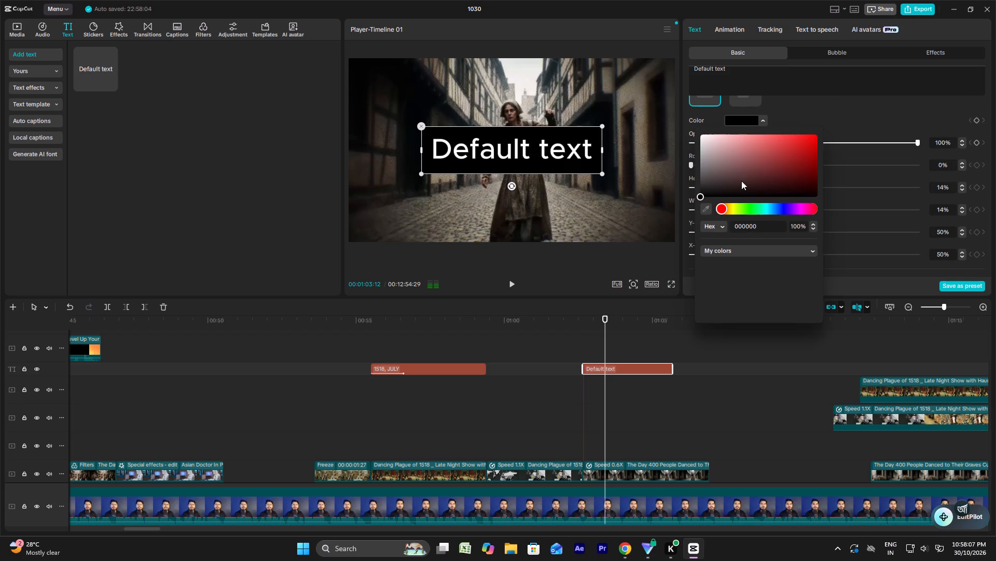
{"action": "left_click_drag", "start_coordinate": [742, 181], "coordinate": [907, 82]}
{"action": "left_click", "coordinate": [872, 128]}
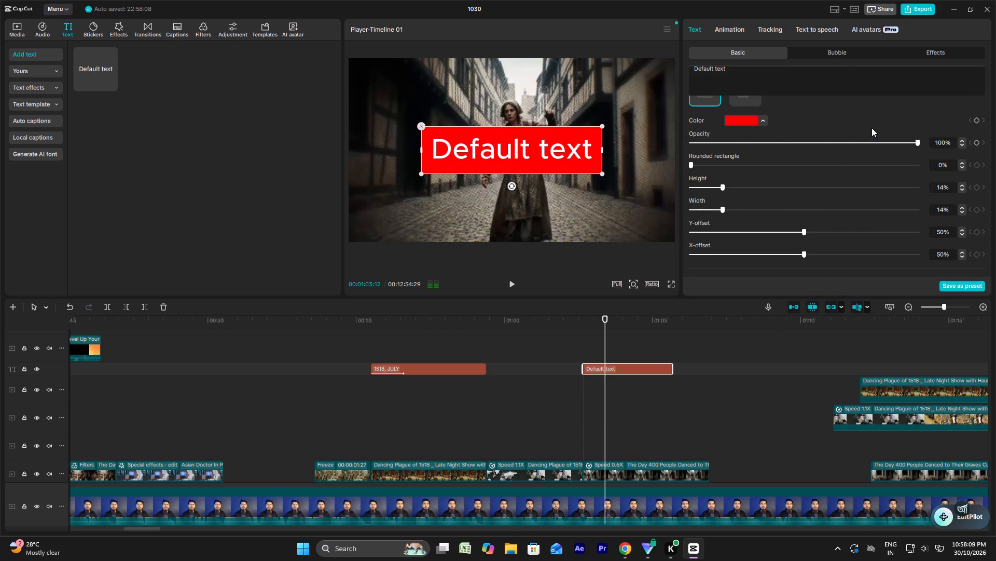
Change the default text's font to the favourite Montserrat.
{"action": "scroll", "coordinate": [764, 156], "scroll_direction": "up", "scroll_amount": 13}
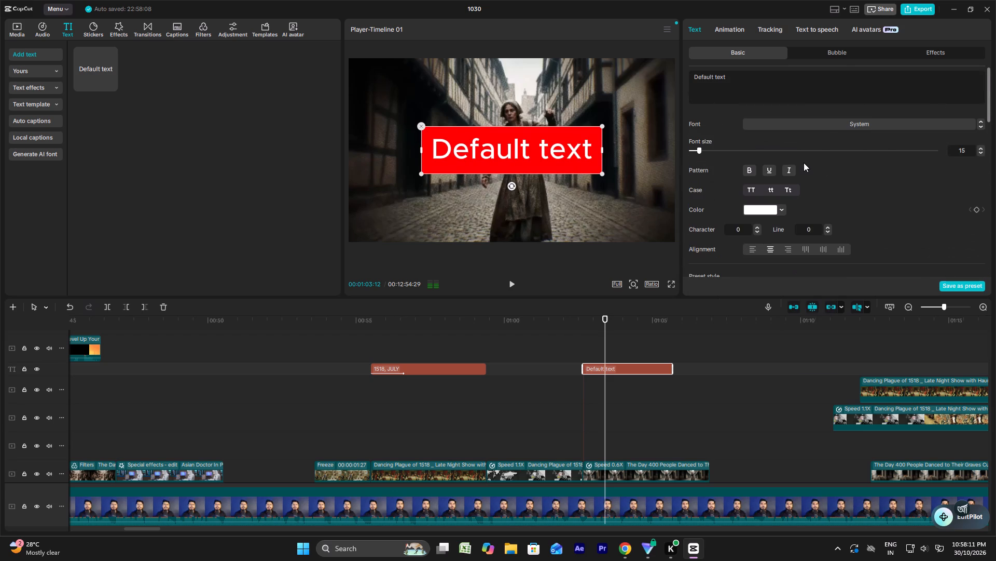
{"action": "scroll", "coordinate": [804, 163], "scroll_direction": "up", "scroll_amount": 3}
{"action": "scroll", "coordinate": [792, 193], "scroll_direction": "down", "scroll_amount": 3}
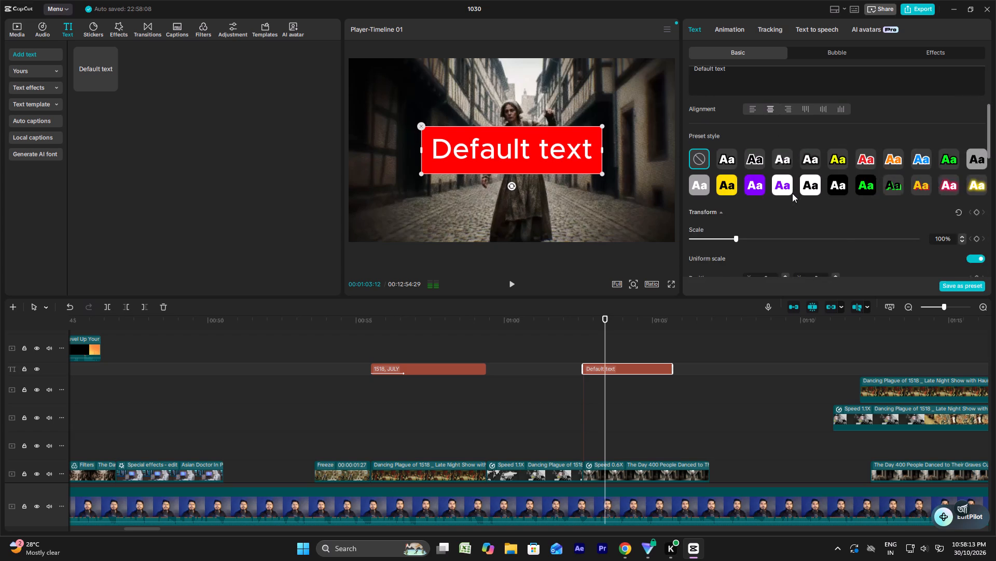
{"action": "scroll", "coordinate": [792, 193], "scroll_direction": "up", "scroll_amount": 8}
{"action": "left_click", "coordinate": [812, 124]}
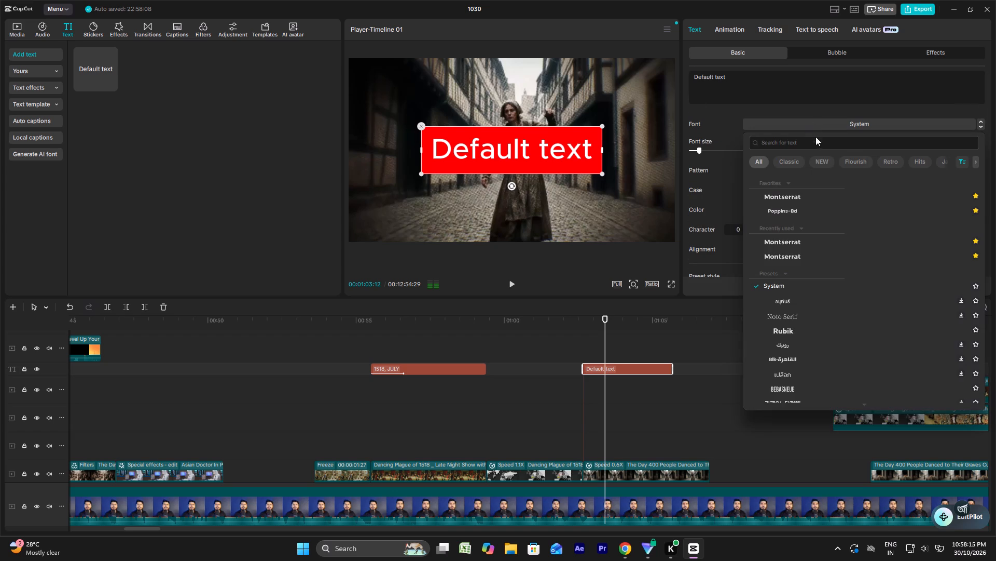
{"action": "left_click", "coordinate": [799, 195]}
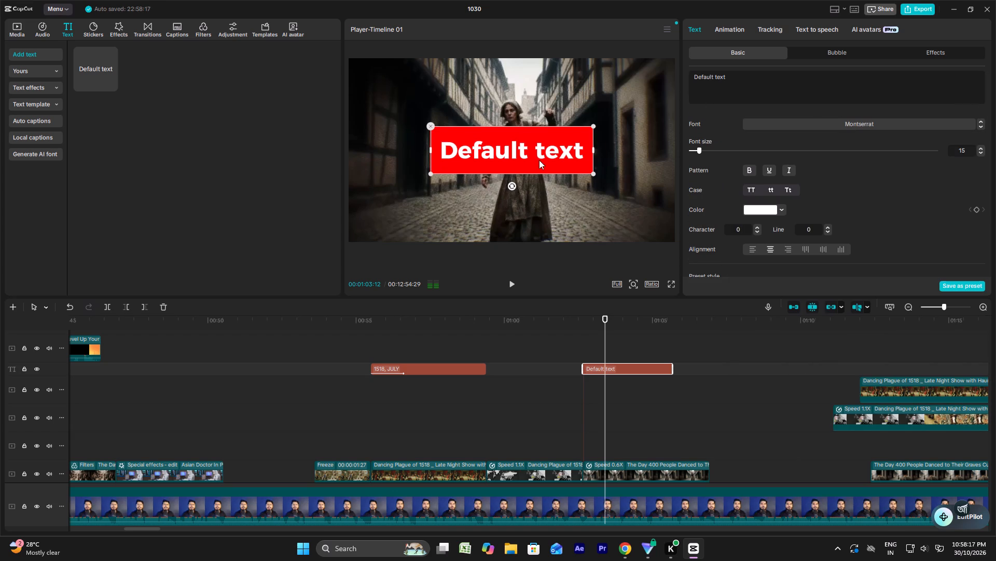
Scale the default text down to 93%, keeping it centred over the dancing woman clip.
{"action": "left_click_drag", "start_coordinate": [592, 171], "coordinate": [569, 162]}
{"action": "scroll", "coordinate": [716, 171], "scroll_direction": "down", "scroll_amount": 5}
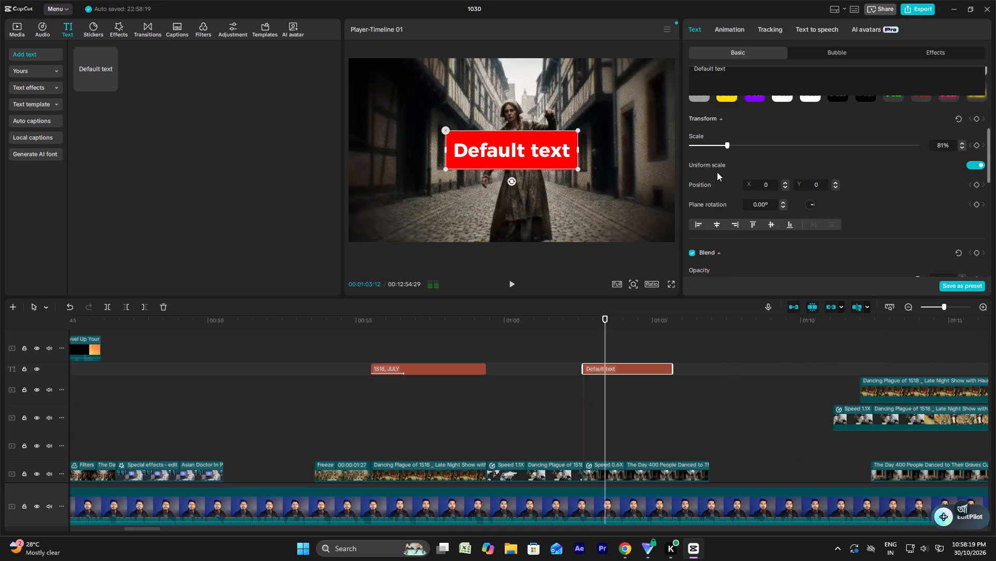
{"action": "scroll", "coordinate": [723, 176], "scroll_direction": "down", "scroll_amount": 3}
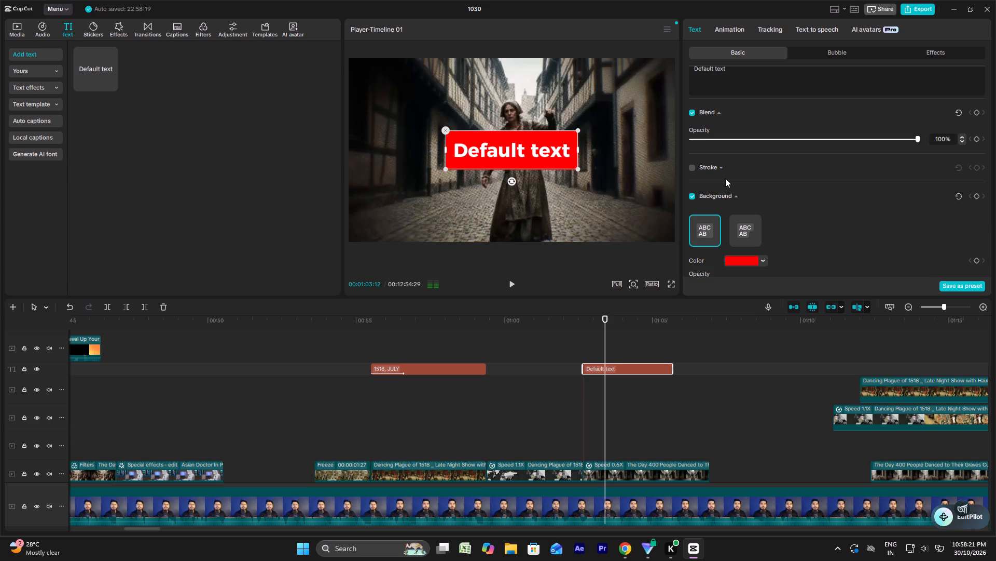
{"action": "scroll", "coordinate": [725, 178], "scroll_direction": "up", "scroll_amount": 4}
{"action": "left_click_drag", "start_coordinate": [726, 193], "coordinate": [731, 192]}
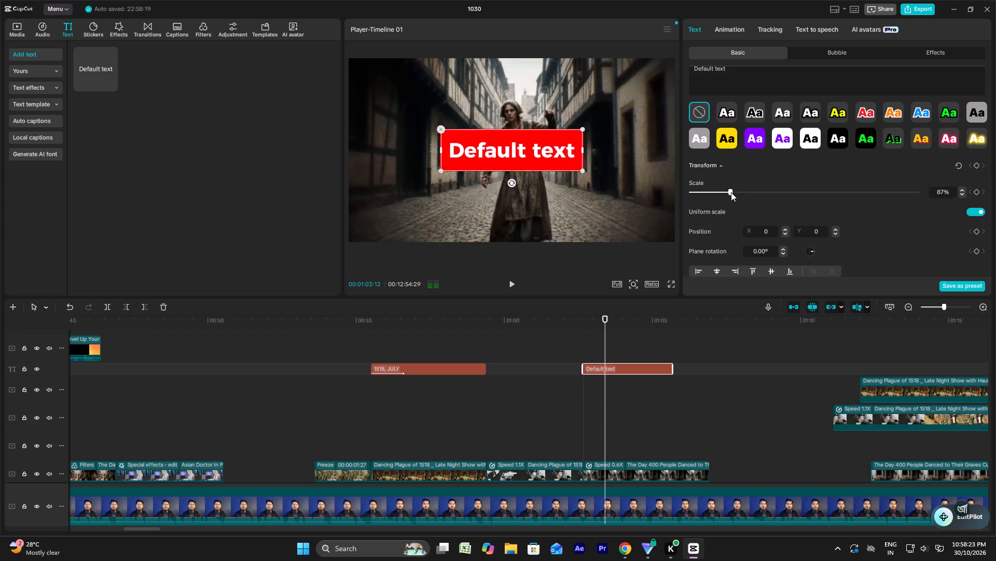
{"action": "left_click_drag", "start_coordinate": [731, 192], "coordinate": [731, 192]}
Tighten the red text background by reducing its height and width to 0%.
{"action": "scroll", "coordinate": [745, 199], "scroll_direction": "down", "scroll_amount": 5}
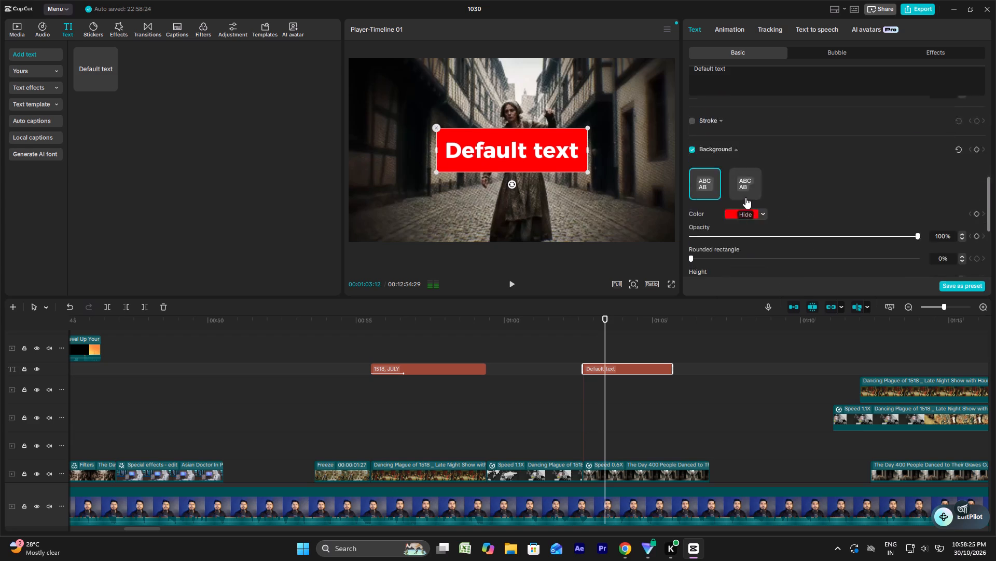
{"action": "scroll", "coordinate": [745, 197], "scroll_direction": "down", "scroll_amount": 2}
{"action": "left_click_drag", "start_coordinate": [724, 187], "coordinate": [674, 186]}
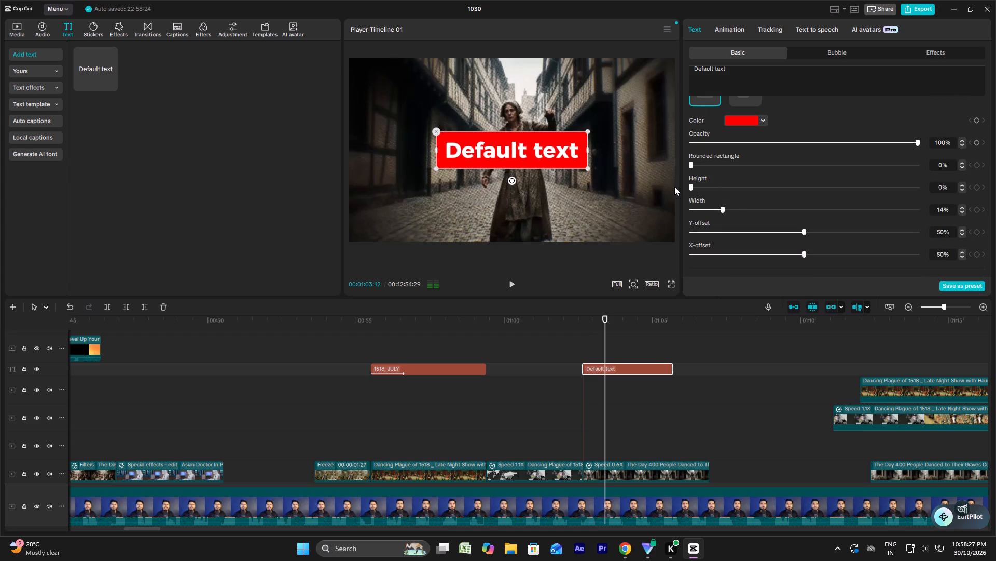
{"action": "left_click_drag", "start_coordinate": [674, 186], "coordinate": [663, 185]}
{"action": "left_click_drag", "start_coordinate": [685, 205], "coordinate": [680, 205]}
{"action": "left_click_drag", "start_coordinate": [706, 211], "coordinate": [673, 209]}
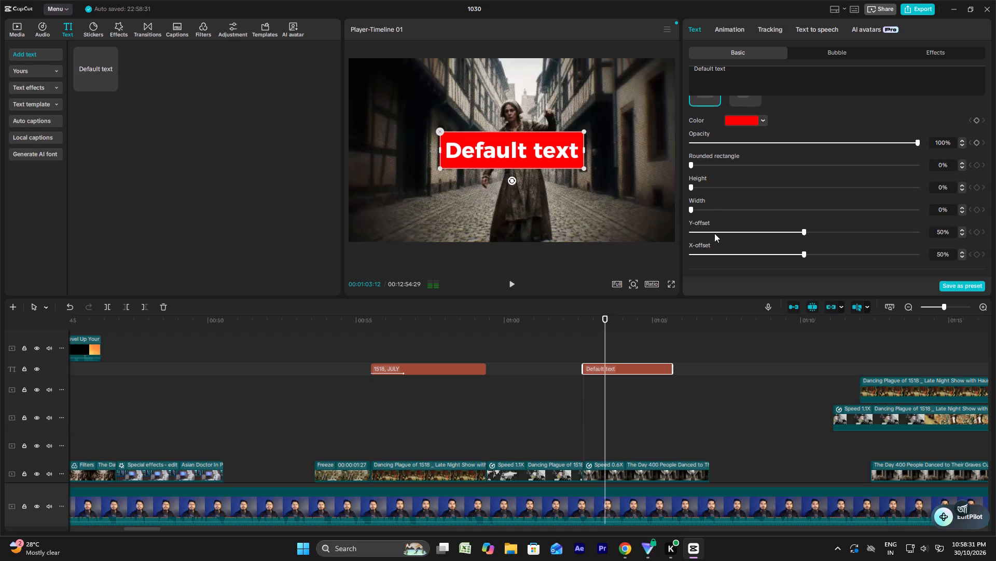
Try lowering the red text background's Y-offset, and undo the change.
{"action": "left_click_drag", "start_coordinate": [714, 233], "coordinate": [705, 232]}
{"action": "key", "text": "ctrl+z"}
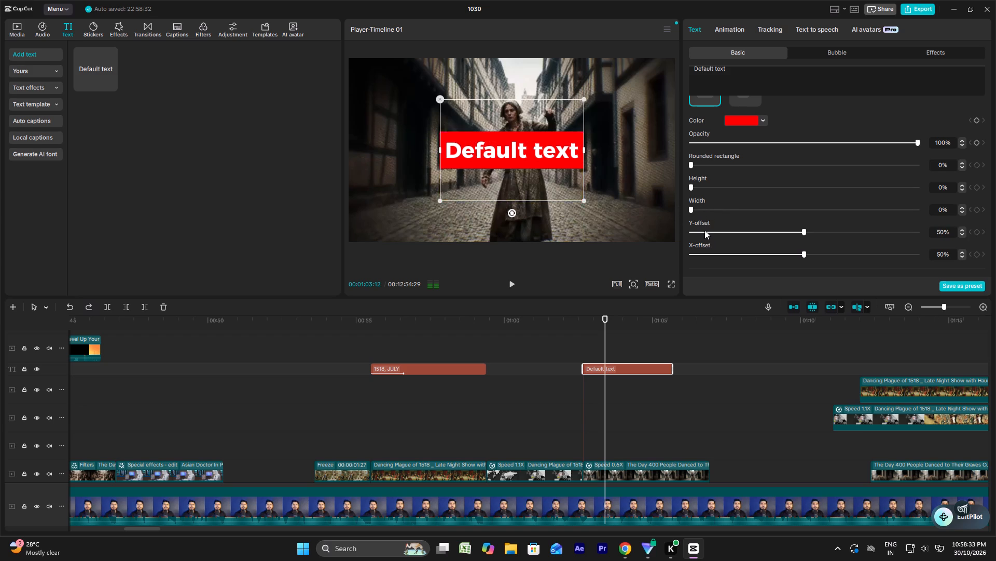
Round the corners of the red text background, trying stronger values before settling on 16%.
{"action": "scroll", "coordinate": [726, 215], "scroll_direction": "down", "scroll_amount": 3}
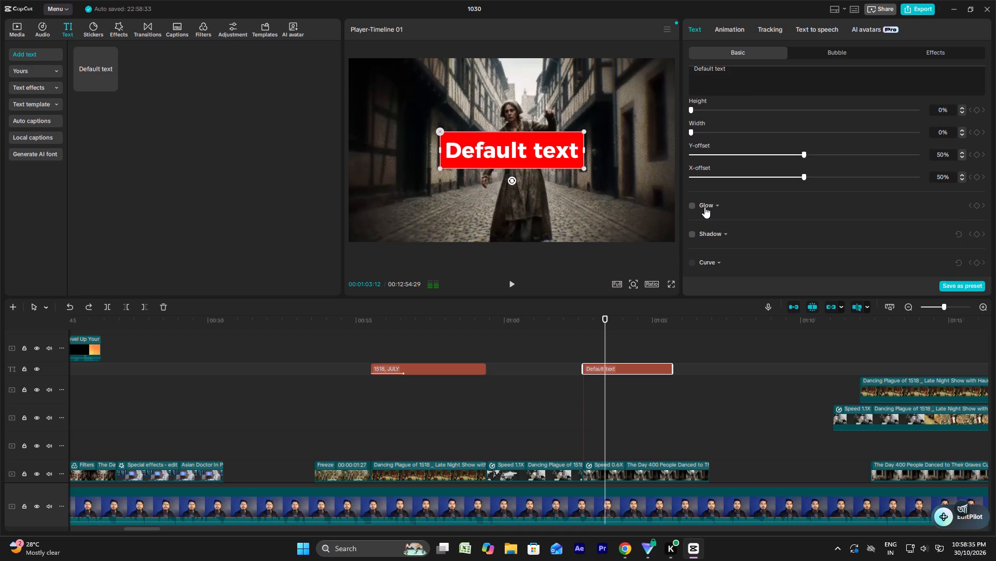
{"action": "scroll", "coordinate": [703, 206], "scroll_direction": "up", "scroll_amount": 4}
{"action": "scroll", "coordinate": [714, 223], "scroll_direction": "down", "scroll_amount": 2}
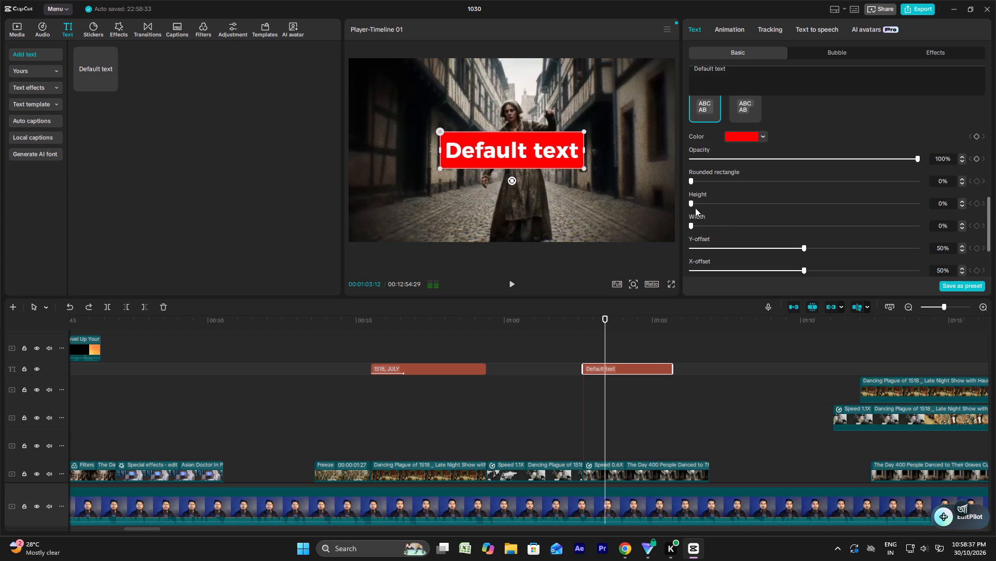
{"action": "left_click_drag", "start_coordinate": [691, 182], "coordinate": [742, 188]}
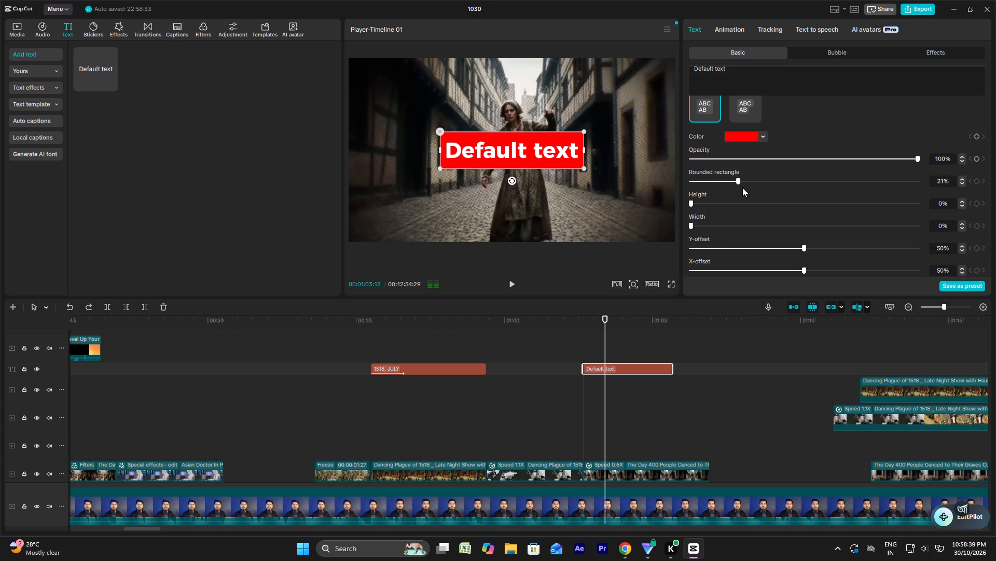
{"action": "left_click_drag", "start_coordinate": [742, 188], "coordinate": [834, 191]}
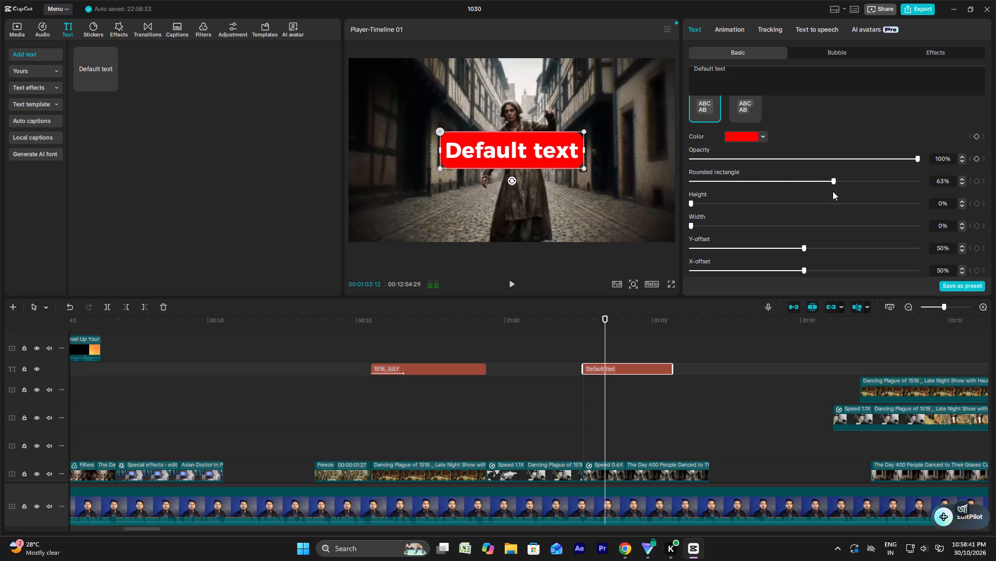
{"action": "left_click", "coordinate": [624, 320]}
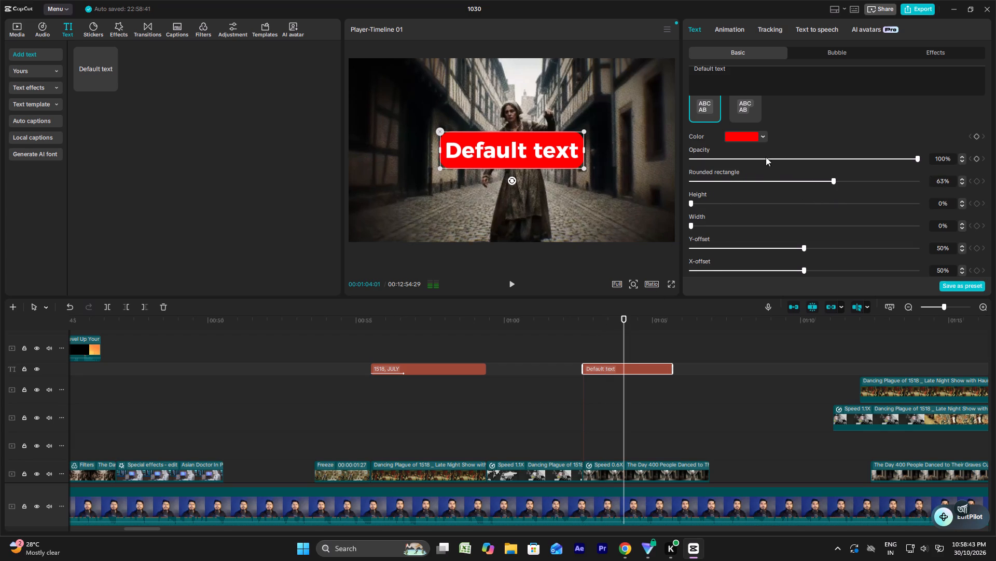
{"action": "left_click", "coordinate": [728, 182]}
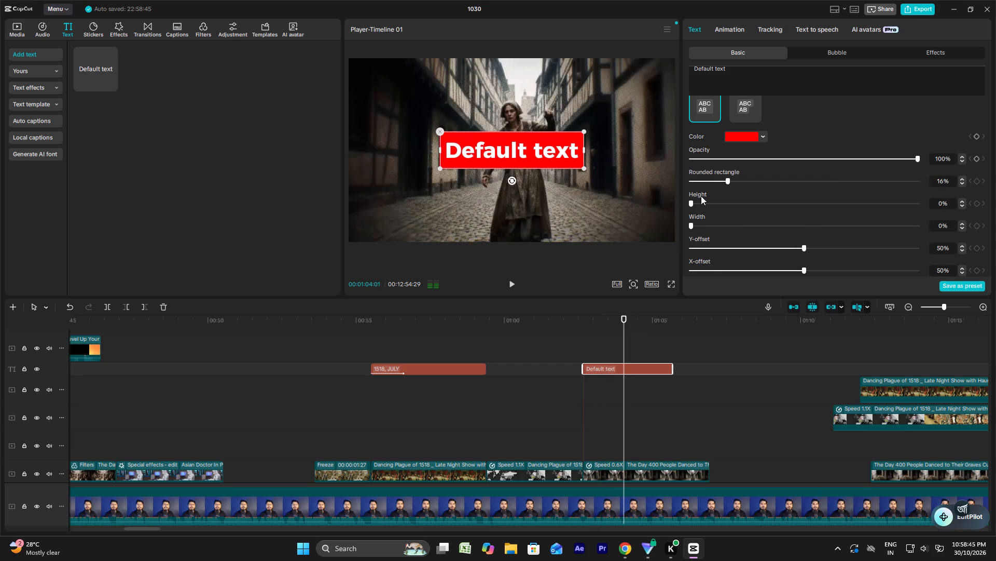
Replace the default text's wording with the copied title "Dancing Plague".
{"action": "triple_click", "coordinate": [734, 69]}
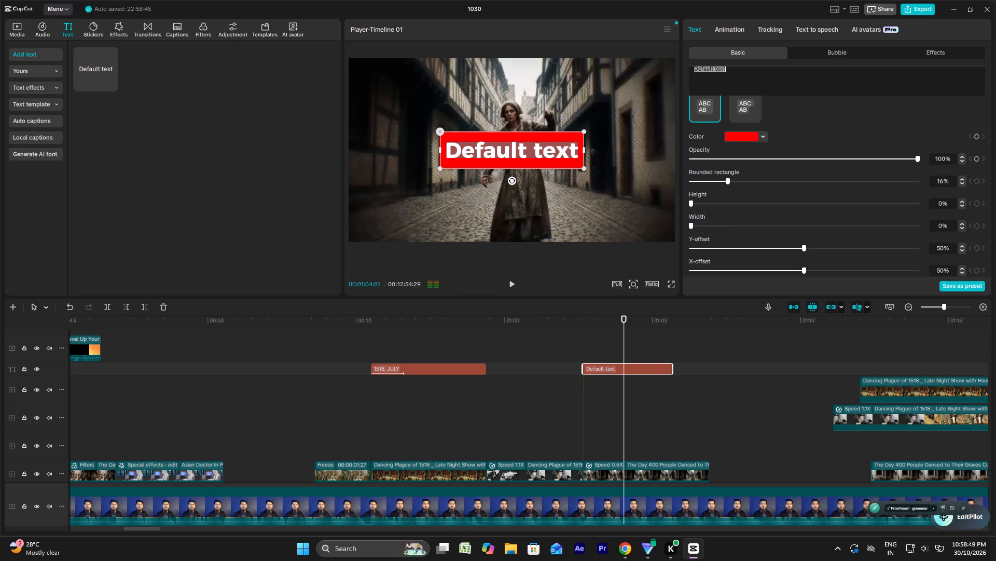
{"action": "key", "text": "ctrl+v"}
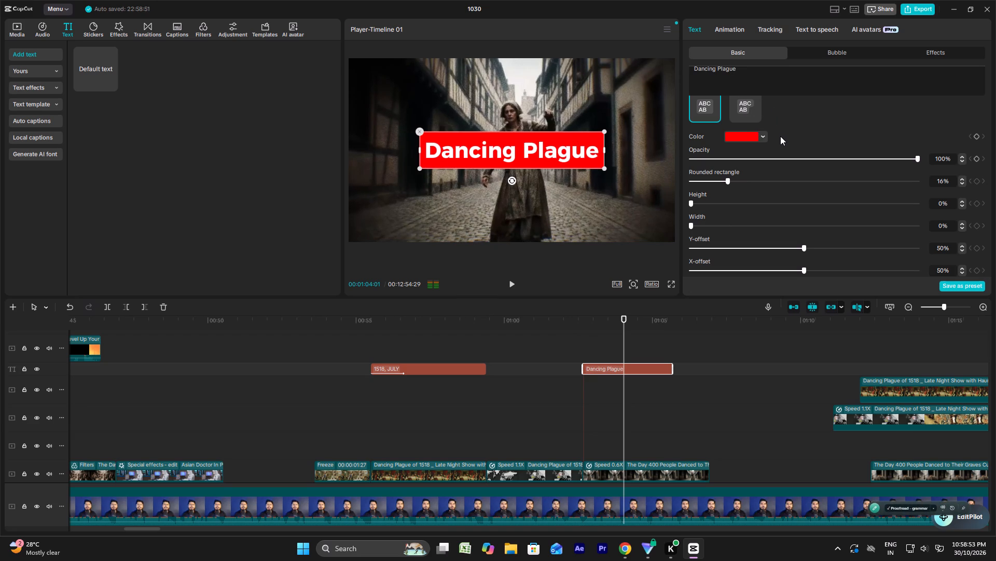
{"action": "scroll", "coordinate": [780, 136], "scroll_direction": "up", "scroll_amount": 10}
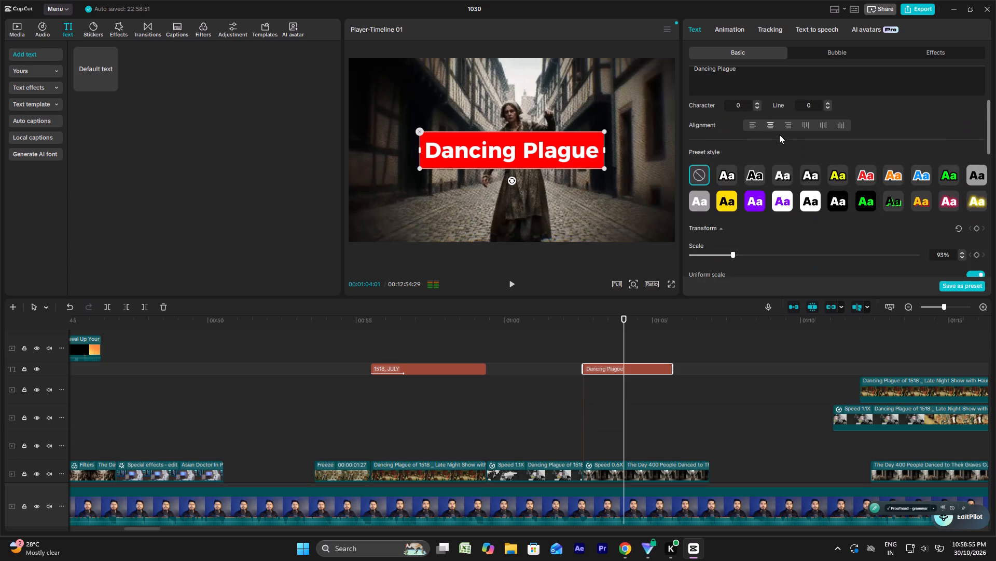
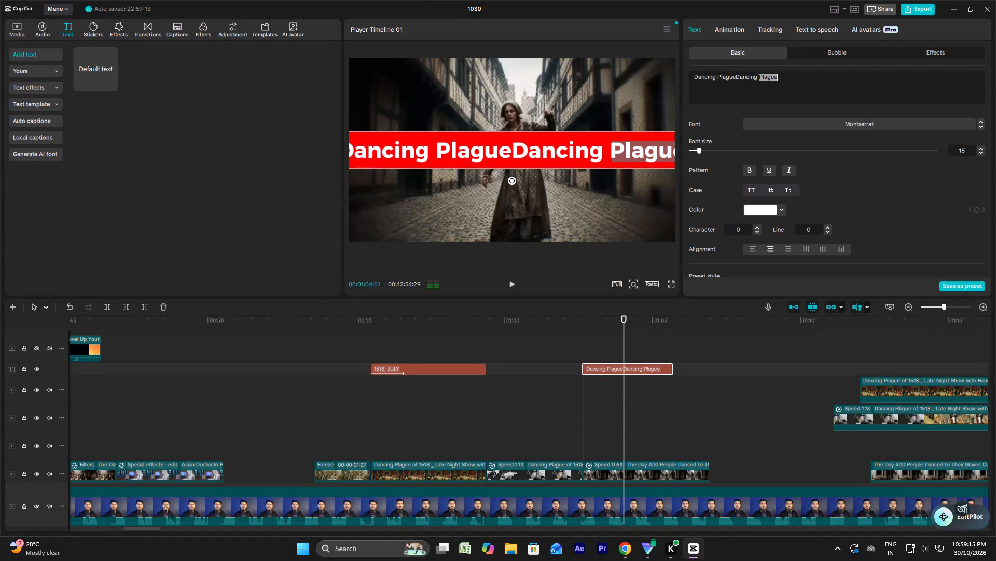
Select the entire duplicated wording "Dancing PlagueDancing Plague" in the red-backed title's text.
{"action": "triple_click", "coordinate": [796, 78]}
{"action": "left_click", "coordinate": [796, 78]}
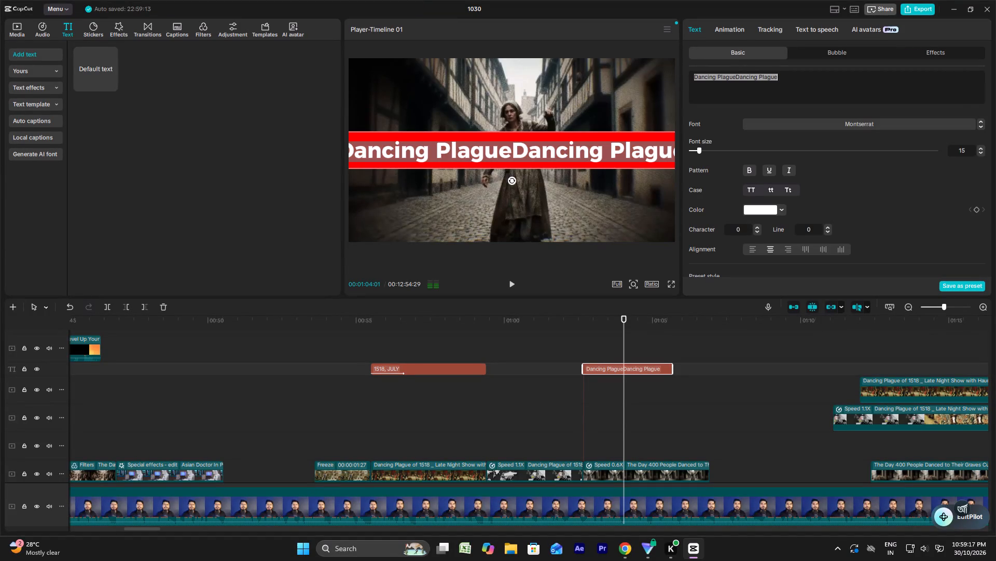
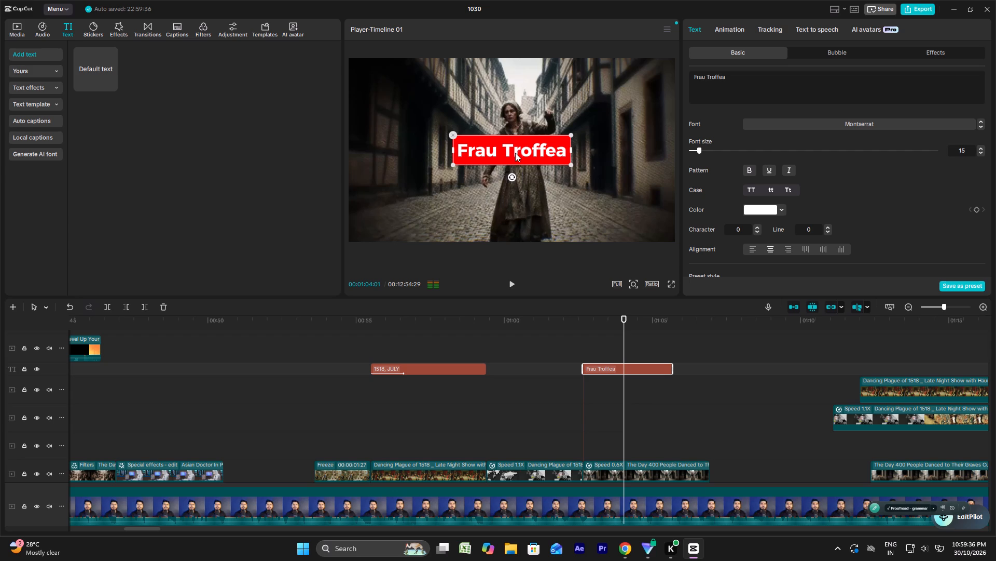
Move the "Frau Troffea" title straight down from the frame's centre onto the lower part of the woman's dress.
{"action": "left_click_drag", "start_coordinate": [515, 151], "coordinate": [515, 175]}
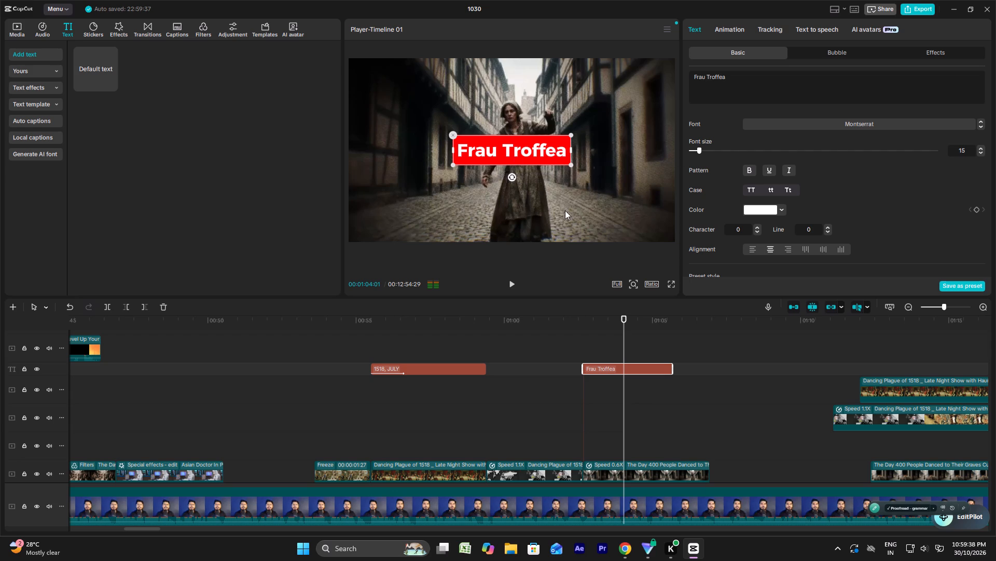
{"action": "left_click", "coordinate": [565, 209]}
{"action": "left_click", "coordinate": [516, 154]}
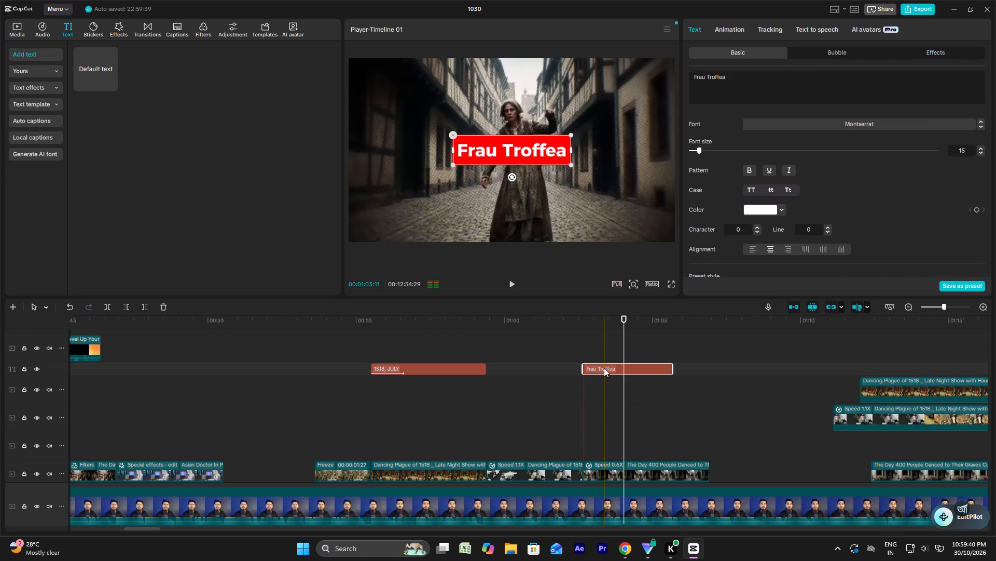
{"action": "left_click_drag", "start_coordinate": [520, 152], "coordinate": [520, 190]}
{"action": "left_click_drag", "start_coordinate": [513, 149], "coordinate": [513, 150]}
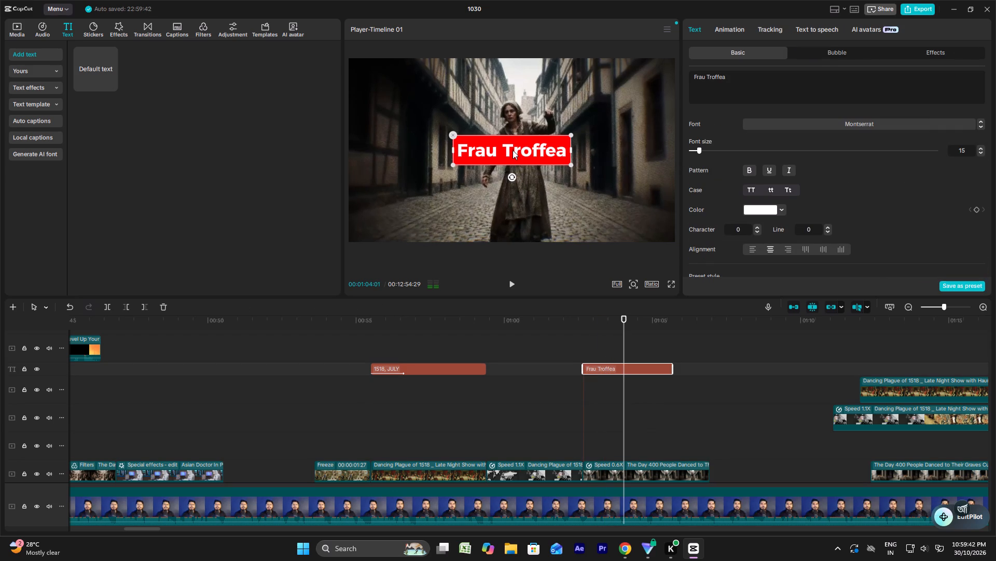
{"action": "left_click_drag", "start_coordinate": [513, 150], "coordinate": [515, 197]}
Extend the "Frau Troffea" title clip to the end of the 0.6X woman footage and play it back.
{"action": "left_click", "coordinate": [573, 330]}
{"action": "key", "text": "space"}
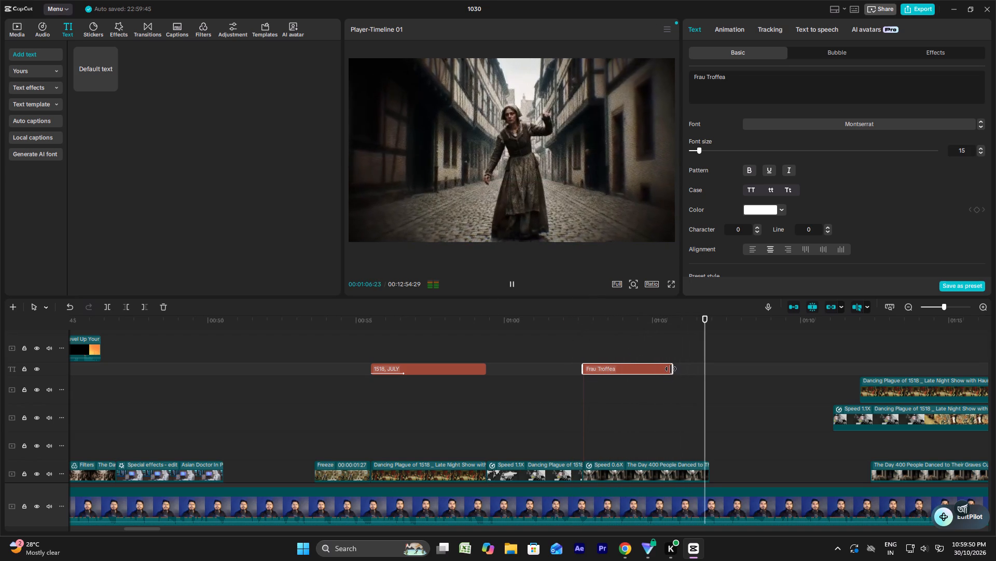
{"action": "left_click_drag", "start_coordinate": [674, 368], "coordinate": [706, 375]}
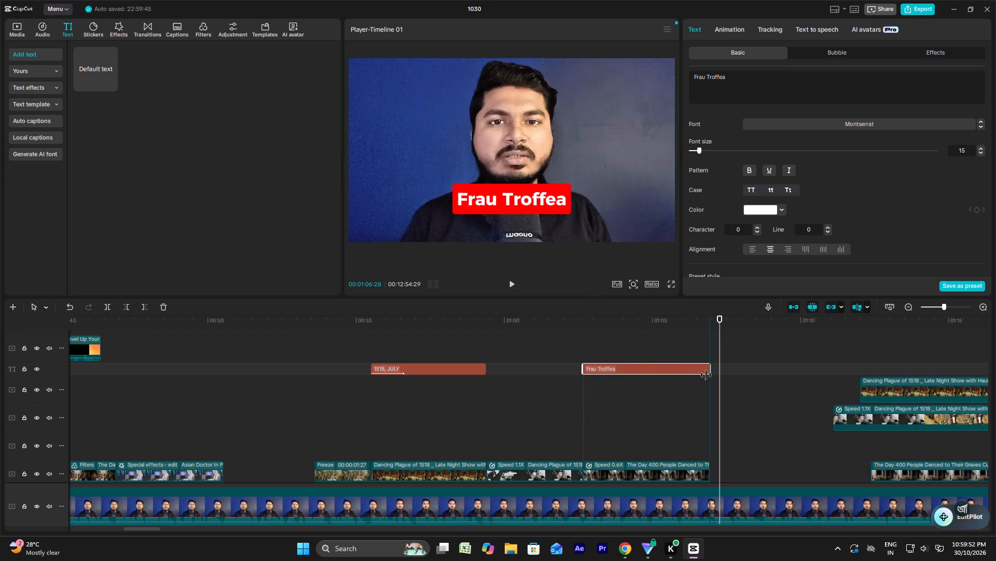
{"action": "left_click_drag", "start_coordinate": [706, 375], "coordinate": [707, 376]}
{"action": "left_click", "coordinate": [580, 341]}
{"action": "key", "text": "space"}
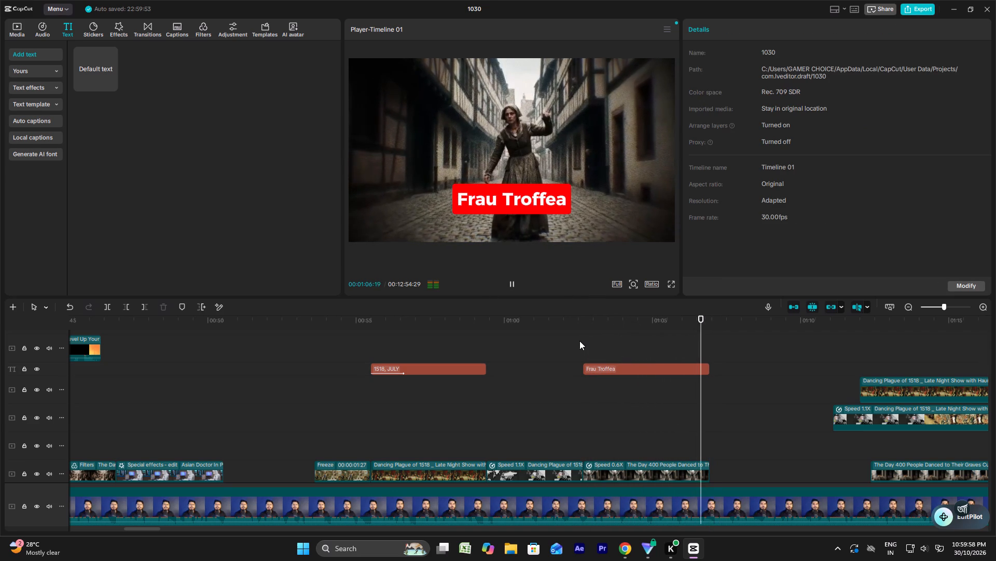
{"action": "key", "text": "space"}
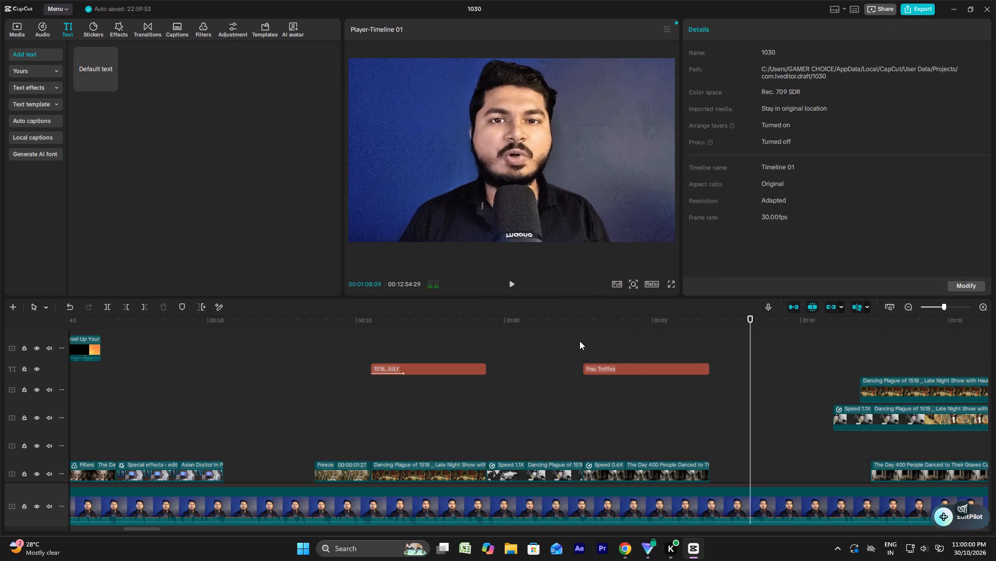
Scale the "Frau Troffea" title down to about two thirds of its size, keeping it horizontally centred in the lower frame.
{"action": "left_click", "coordinate": [579, 341]}
{"action": "key", "text": "space"}
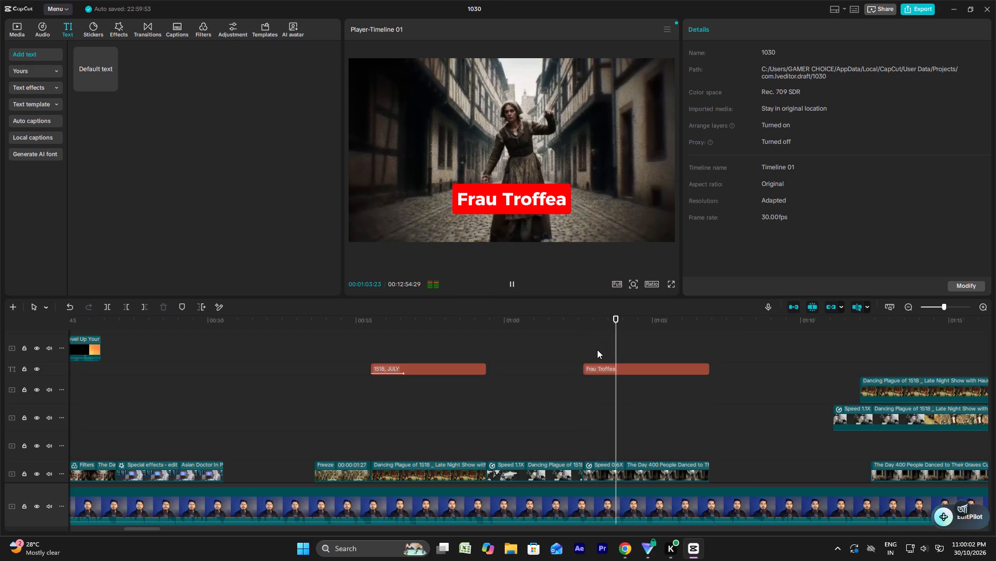
{"action": "key", "text": "space"}
{"action": "left_click", "coordinate": [528, 199]}
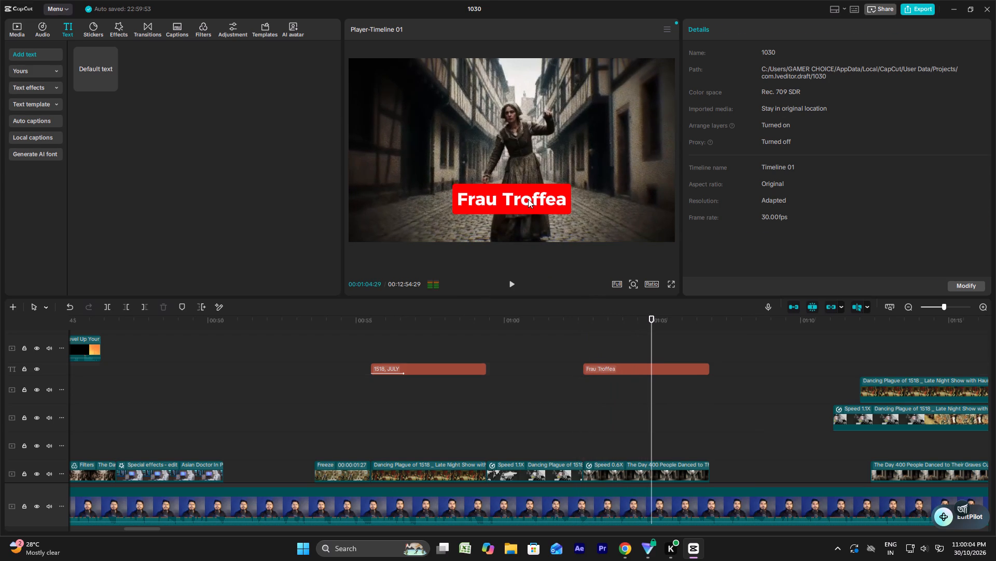
{"action": "left_click_drag", "start_coordinate": [570, 211], "coordinate": [538, 204]}
{"action": "left_click", "coordinate": [527, 200]}
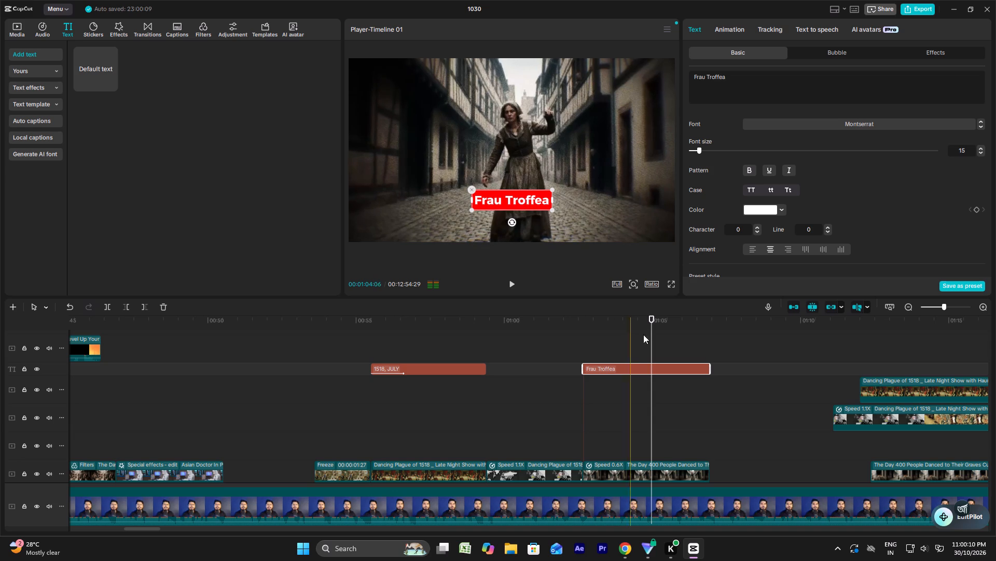
Search the entrance animations for Type, apply Type 1 to the "Frau Troffea" title with a 1.4 s duration, and preview it.
{"action": "left_click", "coordinate": [728, 33]}
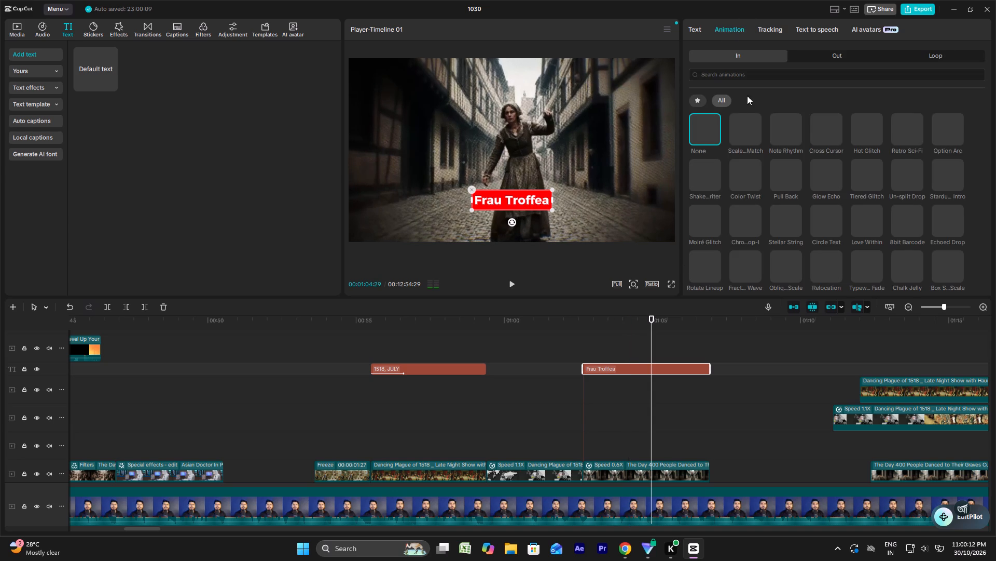
{"action": "left_click", "coordinate": [741, 117]}
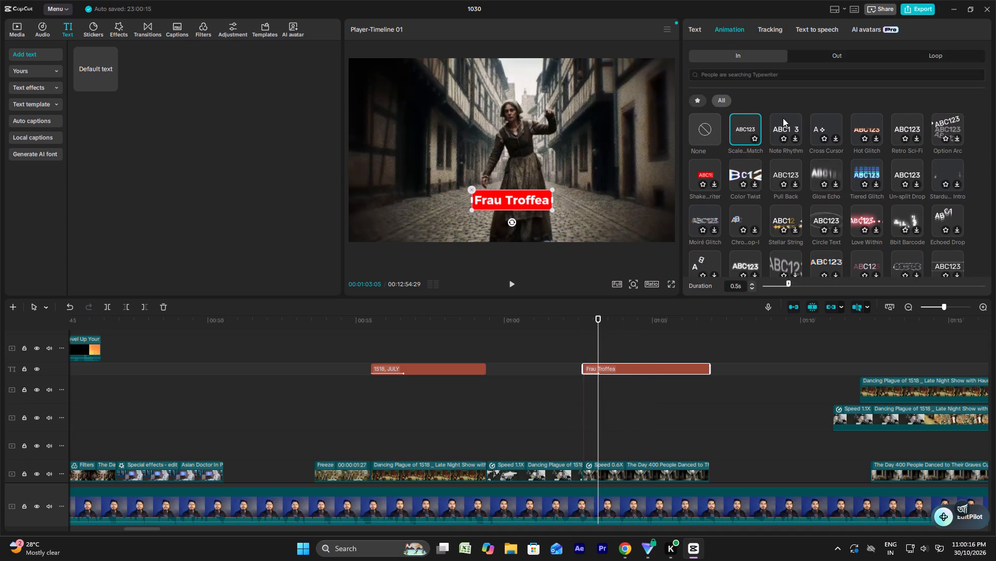
{"action": "left_click", "coordinate": [725, 74]}
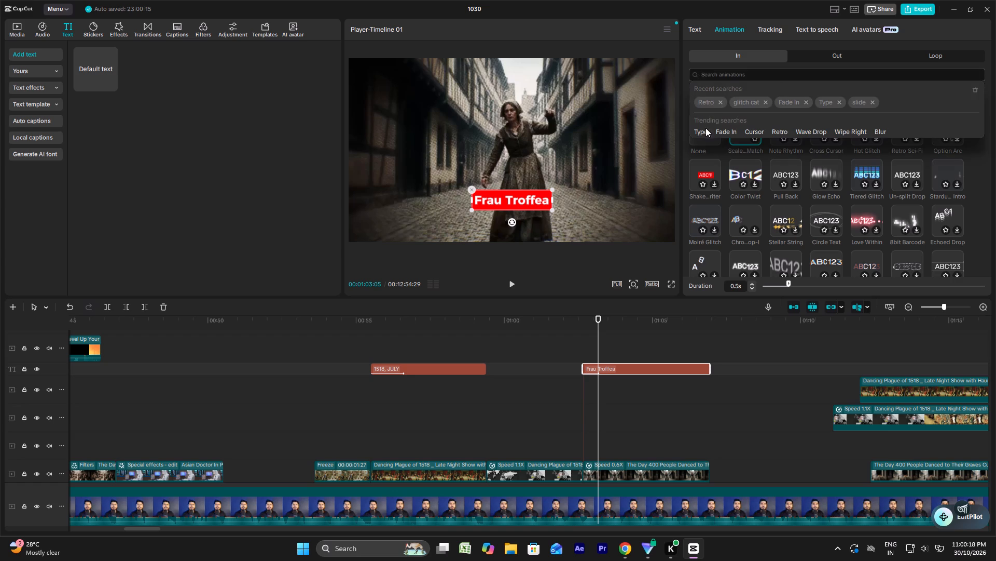
{"action": "left_click", "coordinate": [703, 131]}
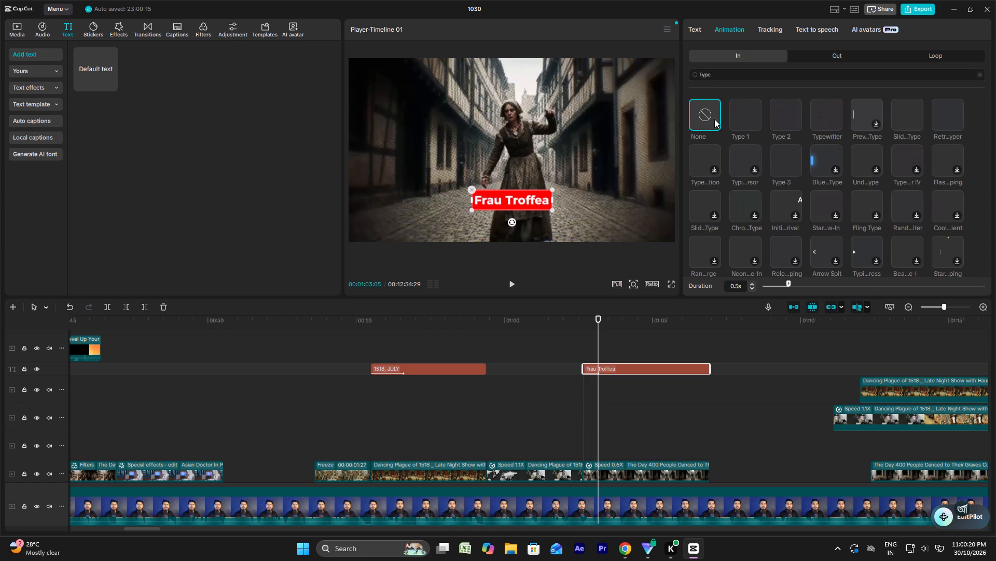
{"action": "left_click", "coordinate": [736, 114]}
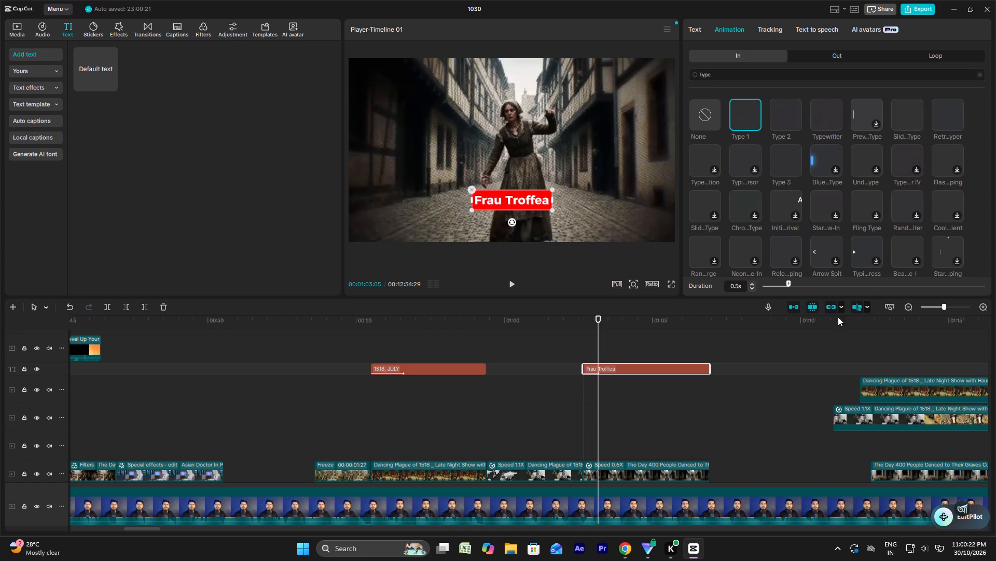
{"action": "left_click", "coordinate": [855, 287]}
{"action": "left_click", "coordinate": [836, 286]}
{"action": "key", "text": "space"}
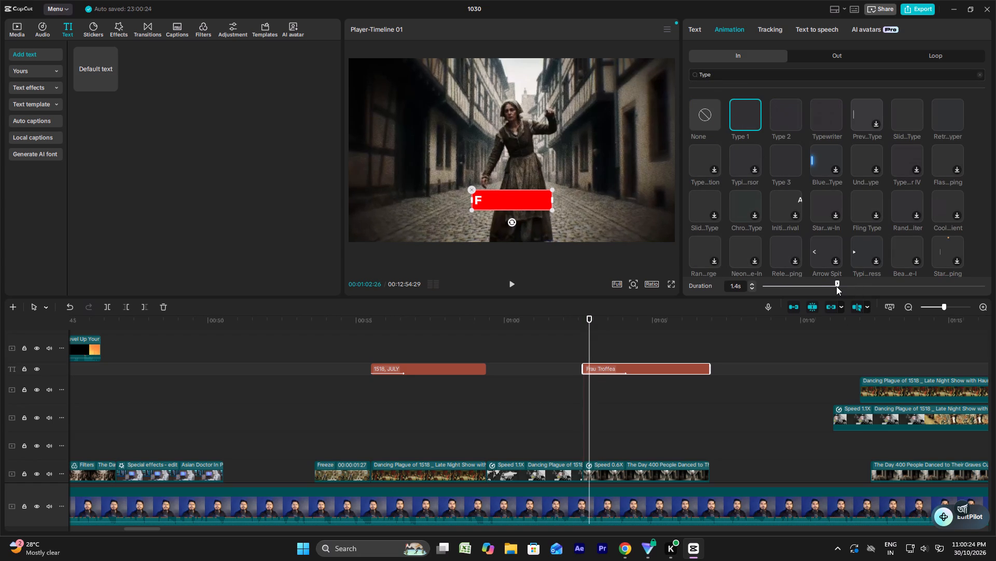
{"action": "key", "text": "space"}
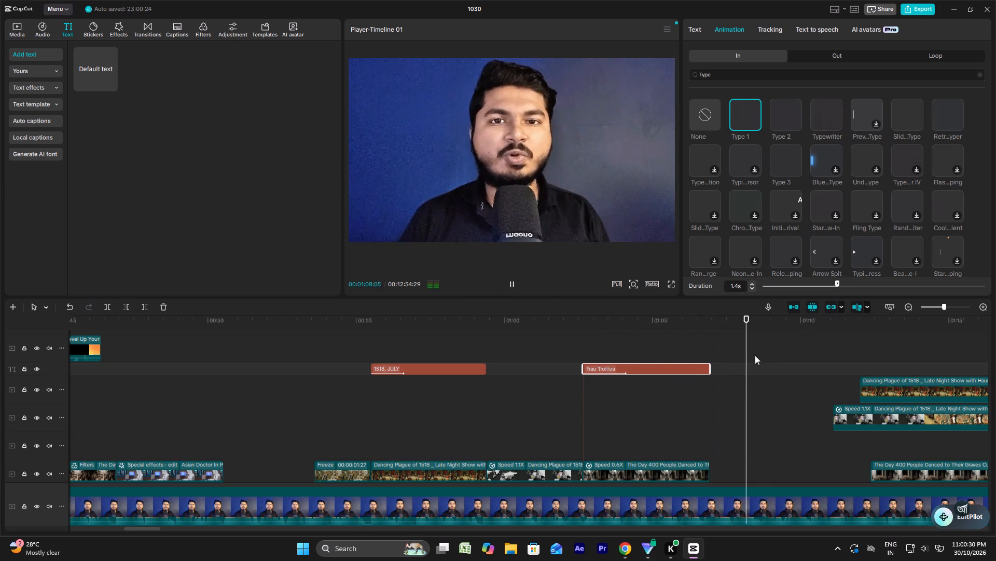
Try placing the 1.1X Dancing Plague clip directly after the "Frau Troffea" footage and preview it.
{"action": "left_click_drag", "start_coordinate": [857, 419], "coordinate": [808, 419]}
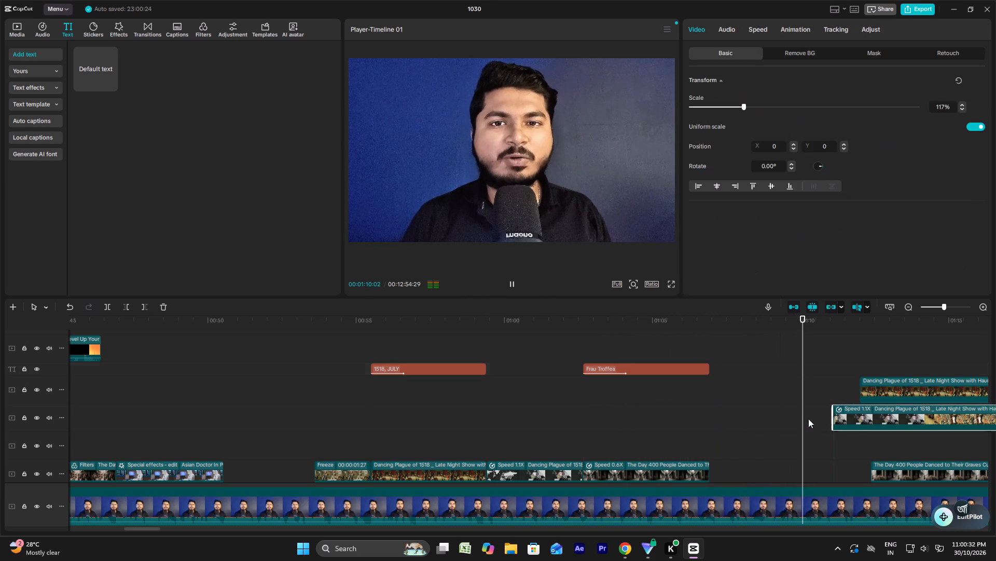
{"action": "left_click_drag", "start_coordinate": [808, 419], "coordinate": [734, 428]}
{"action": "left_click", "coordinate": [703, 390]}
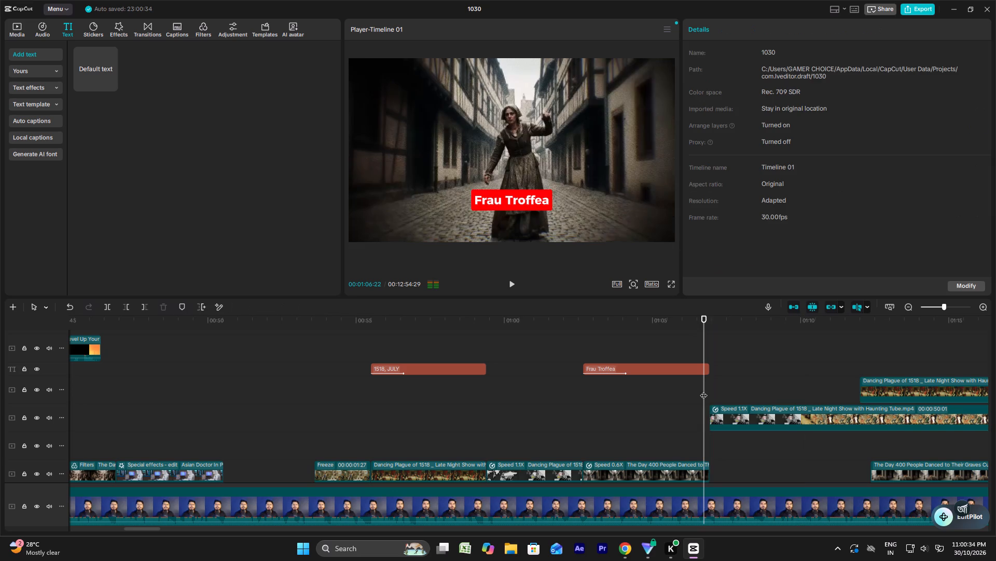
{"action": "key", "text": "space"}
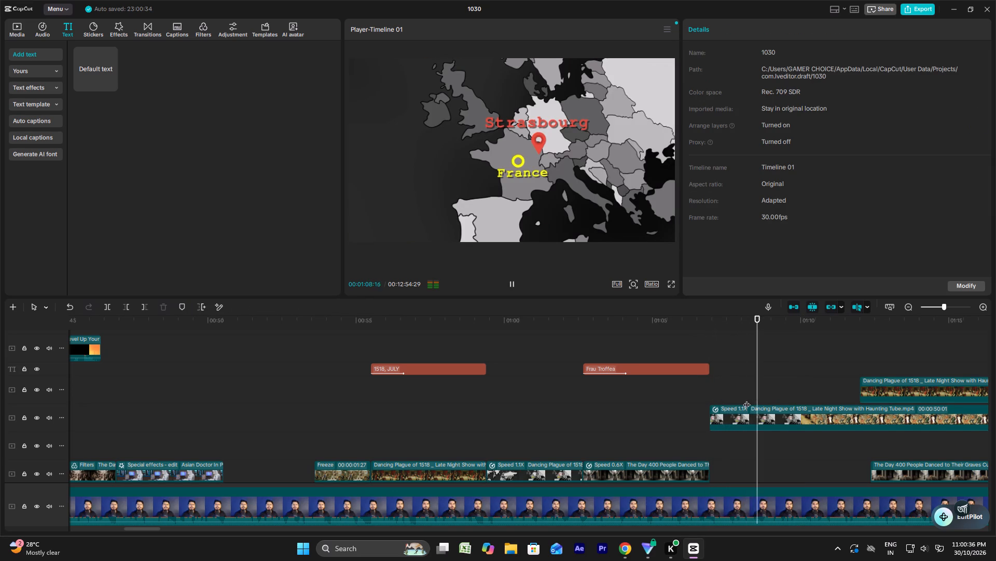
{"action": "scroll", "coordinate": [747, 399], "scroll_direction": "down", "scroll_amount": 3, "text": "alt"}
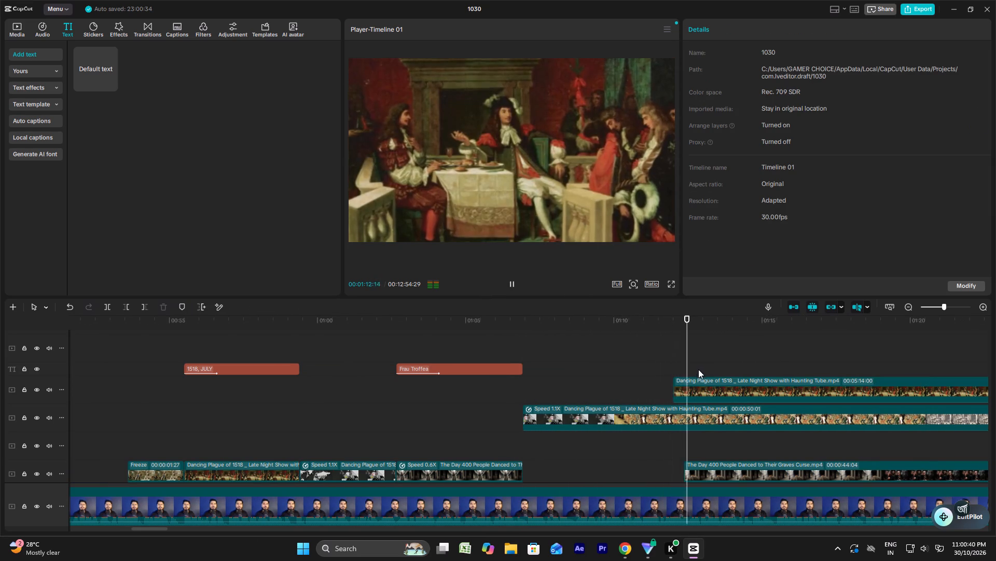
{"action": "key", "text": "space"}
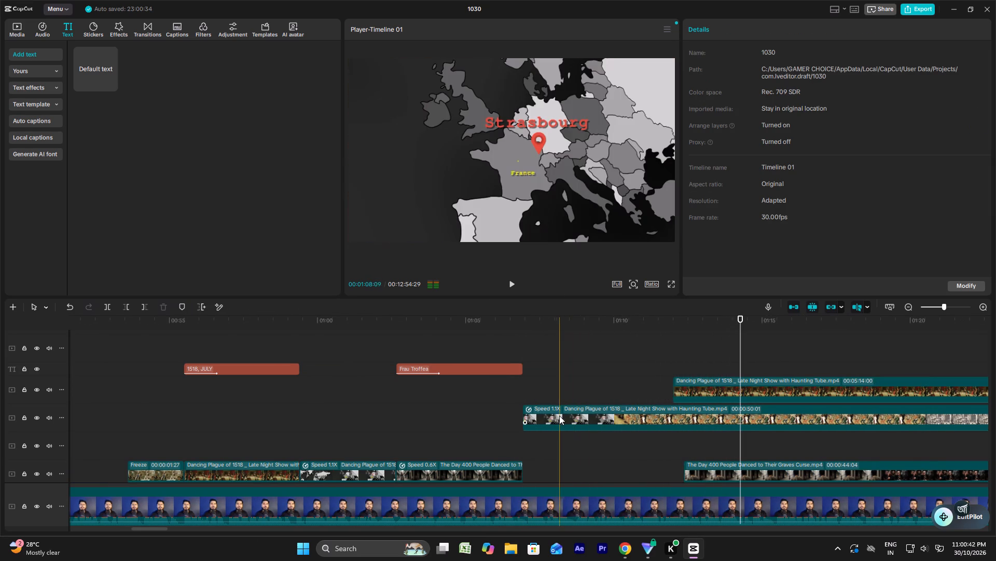
Move the 1.1X Dancing Plague clip further along the timeline, starting at about 01:17.
{"action": "left_click_drag", "start_coordinate": [557, 415], "coordinate": [855, 421]}
Move "The Day 400 People Danced to Their Graves Curse" clip earlier, extend its start to meet the "Frau Troffea" footage's end, and preview it.
{"action": "left_click_drag", "start_coordinate": [756, 471], "coordinate": [632, 451]}
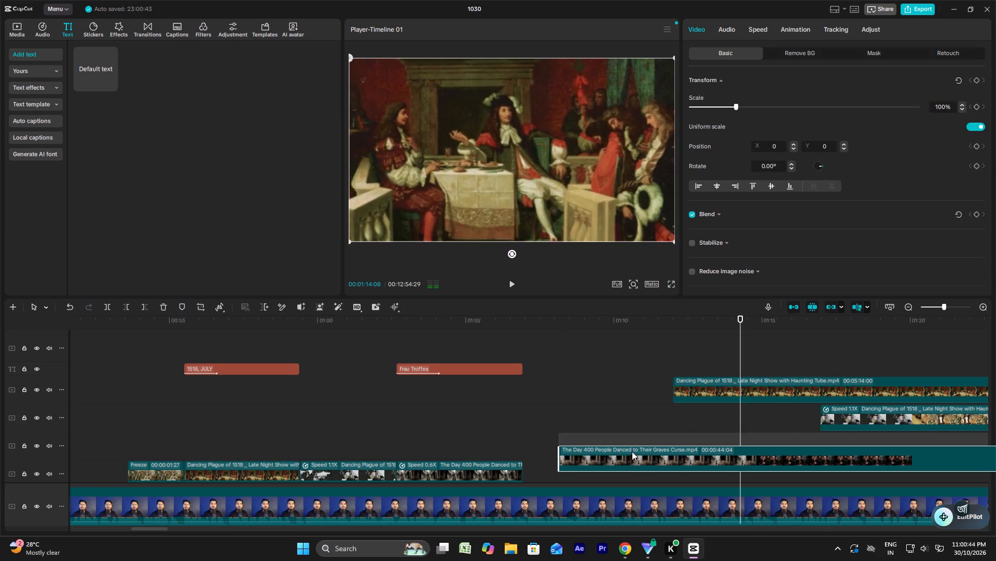
{"action": "left_click_drag", "start_coordinate": [632, 451], "coordinate": [649, 446]}
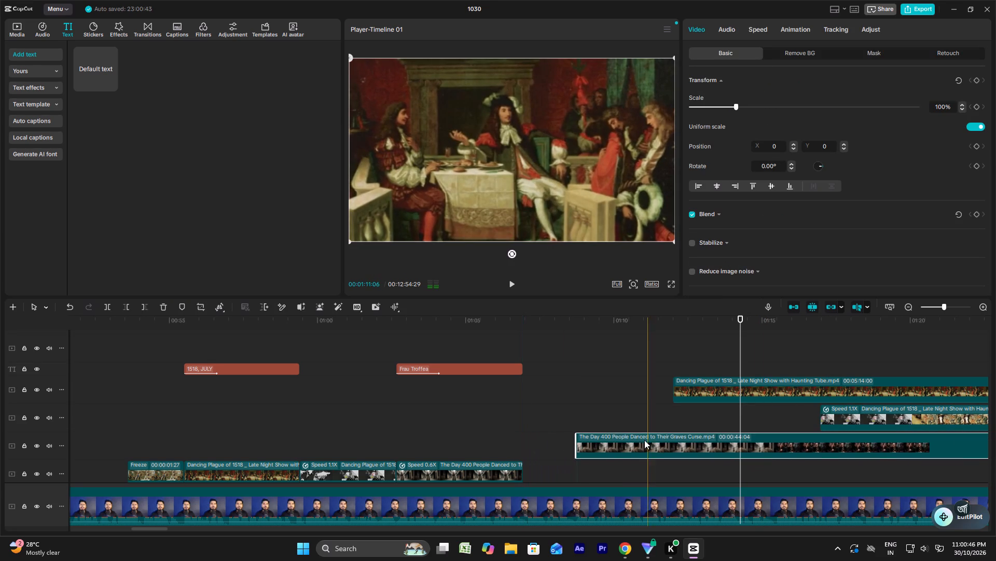
{"action": "left_click_drag", "start_coordinate": [575, 439], "coordinate": [542, 438]}
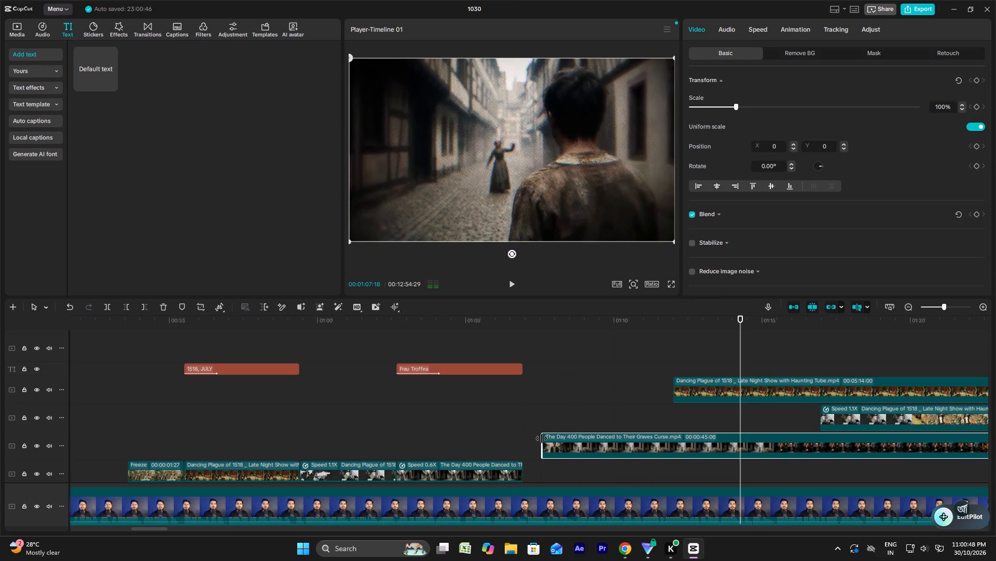
{"action": "left_click_drag", "start_coordinate": [542, 438], "coordinate": [524, 438]}
{"action": "left_click", "coordinate": [509, 402]}
{"action": "key", "text": "space"}
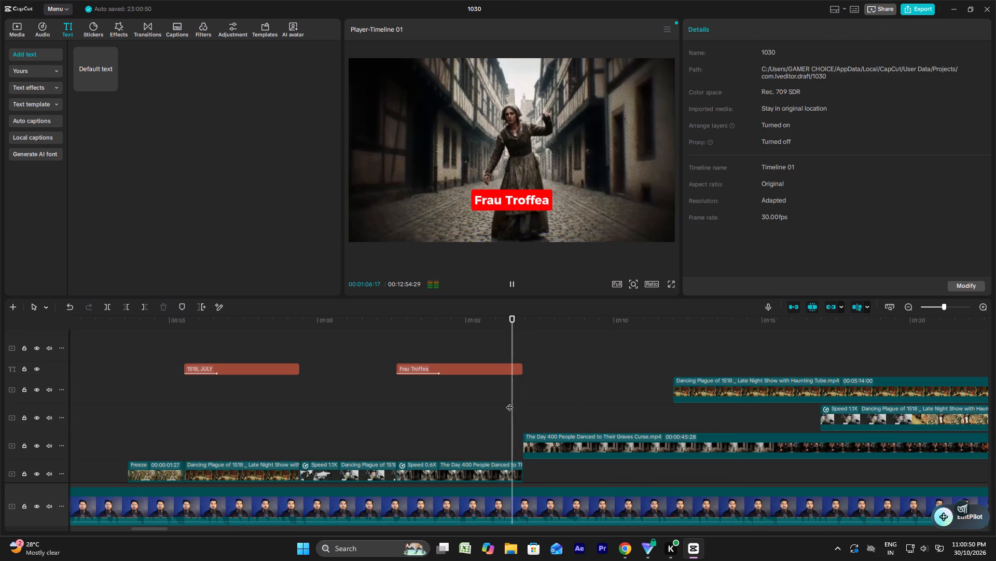
{"action": "left_click", "coordinate": [638, 420]}
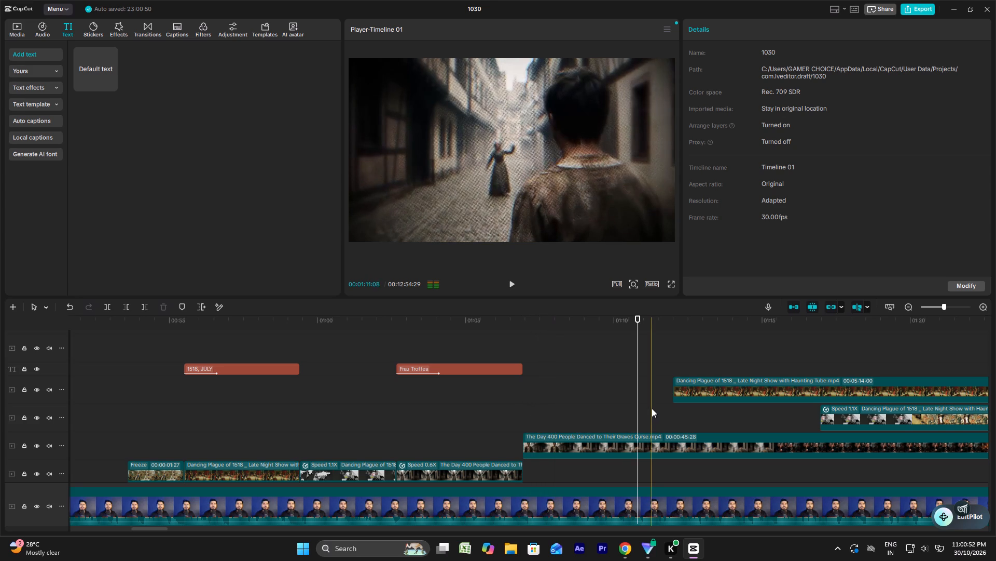
{"action": "left_click", "coordinate": [652, 408]}
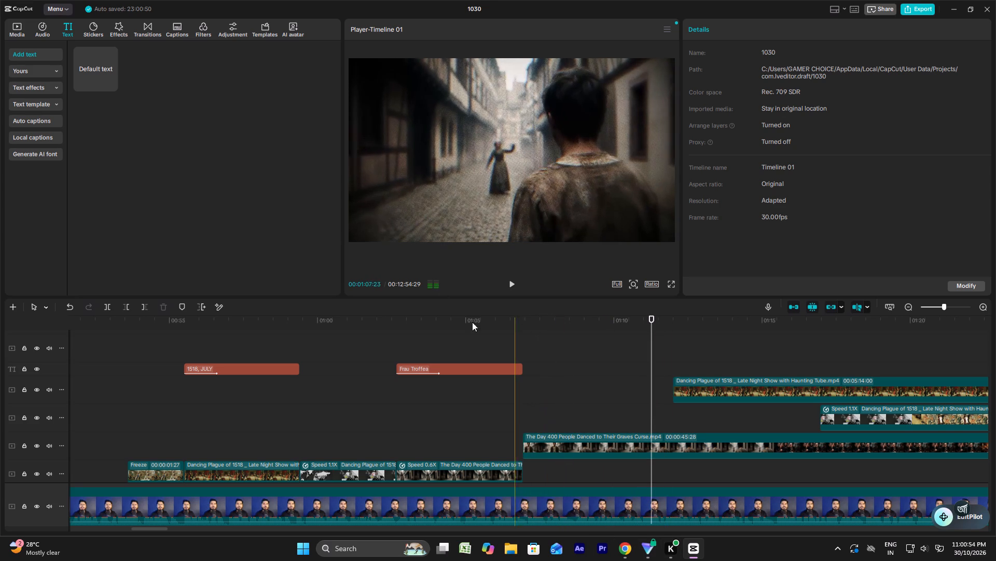
Open the imported media library and look over the timeline around the end of the "Frau Troffea" footage.
{"action": "left_click", "coordinate": [18, 31]}
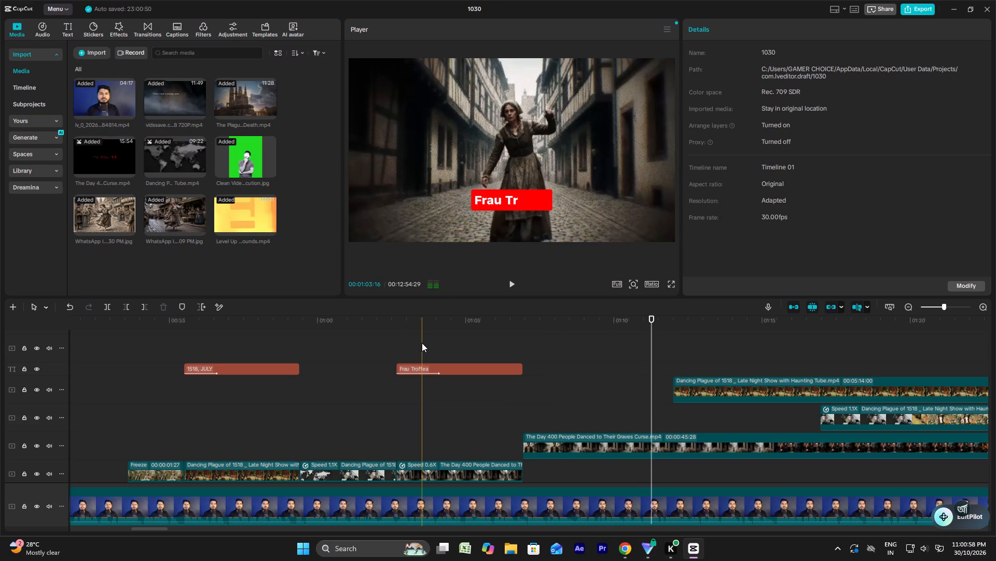
{"action": "scroll", "coordinate": [440, 430], "scroll_direction": "down", "scroll_amount": 5, "text": "alt"}
{"action": "scroll", "coordinate": [430, 427], "scroll_direction": "up", "scroll_amount": 9}
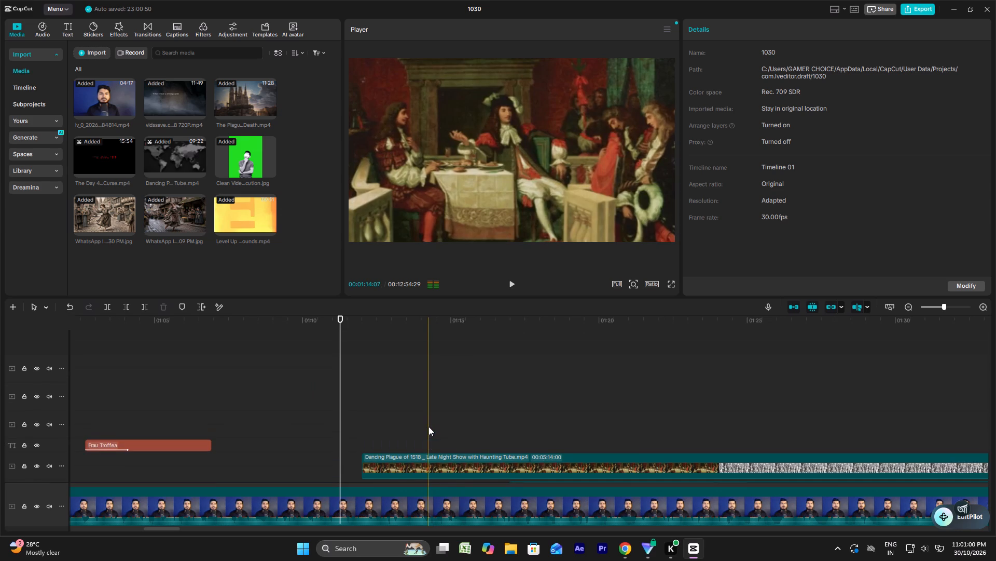
{"action": "scroll", "coordinate": [428, 426], "scroll_direction": "down", "scroll_amount": 6}
{"action": "scroll", "coordinate": [426, 425], "scroll_direction": "up", "scroll_amount": 8, "text": "alt"}
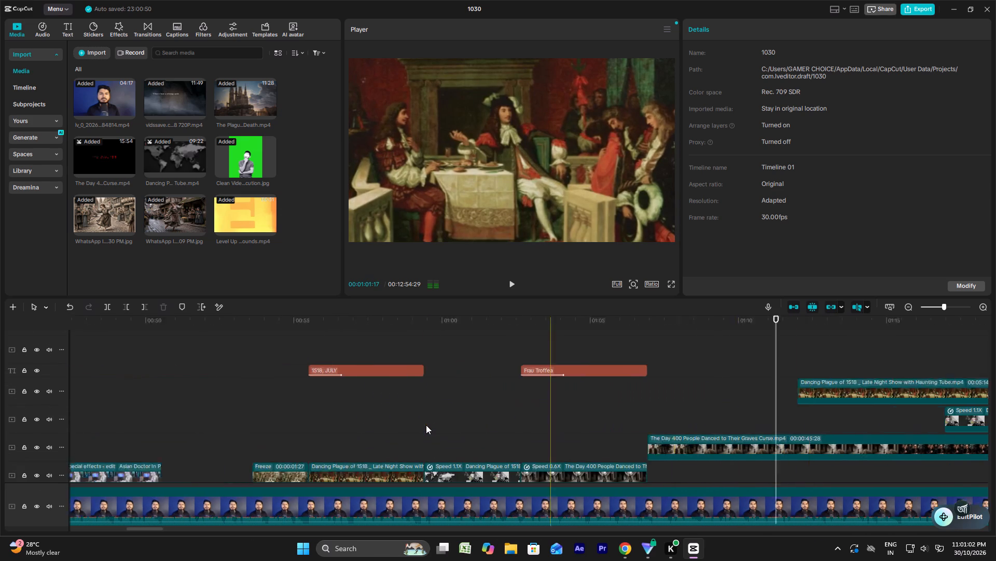
{"action": "scroll", "coordinate": [426, 425], "scroll_direction": "up", "scroll_amount": 18, "text": "alt"}
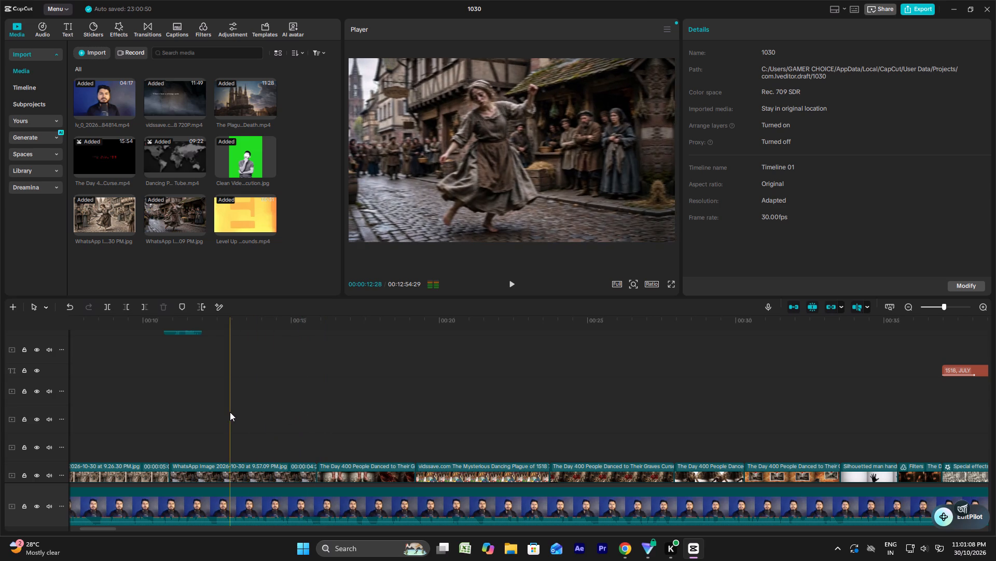
Copy the dancing-woman WhatsApp image from about 00:11 and paste it directly after the "Frau Troffea" footage, then preview it.
{"action": "left_click", "coordinate": [223, 476]}
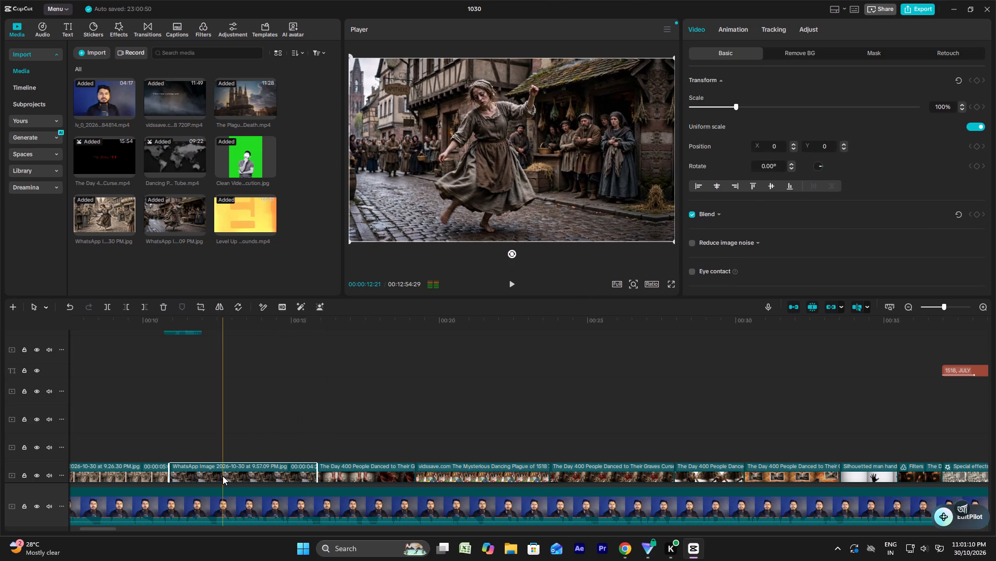
{"action": "key", "text": "ctrl+c"}
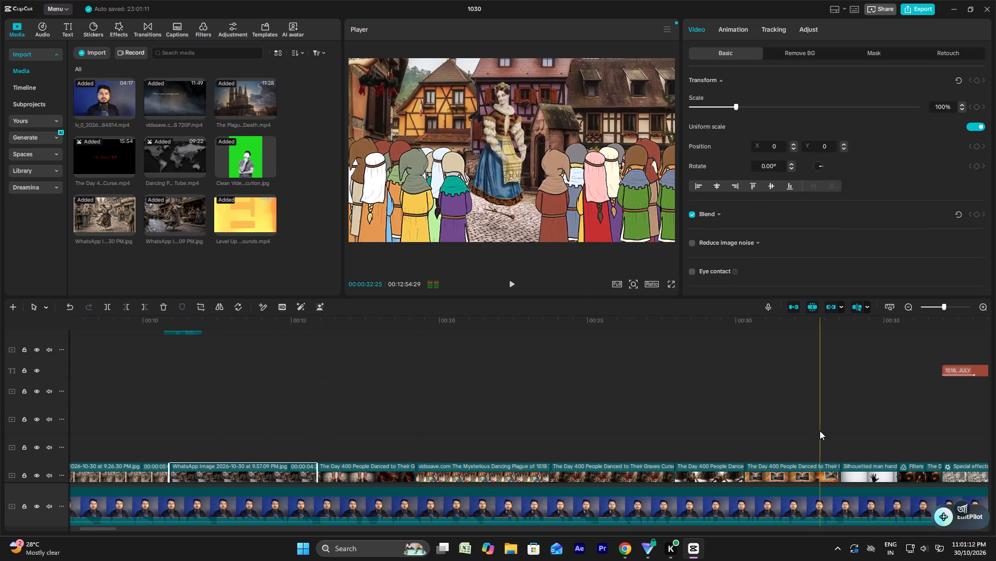
{"action": "scroll", "coordinate": [820, 431], "scroll_direction": "down", "scroll_amount": 16, "text": "alt"}
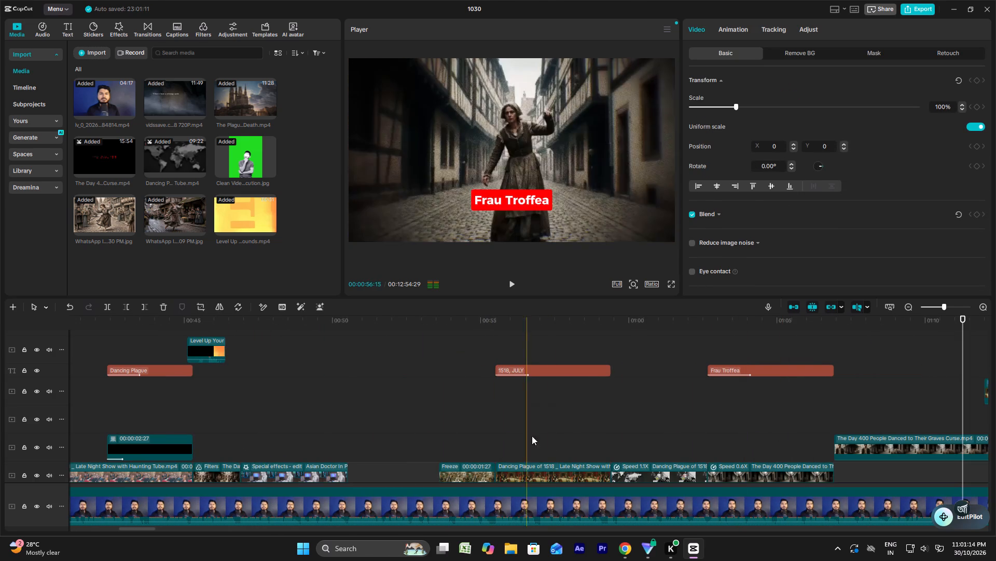
{"action": "scroll", "coordinate": [794, 436], "scroll_direction": "down", "scroll_amount": 6}
{"action": "scroll", "coordinate": [794, 433], "scroll_direction": "down", "scroll_amount": 4, "text": "alt"}
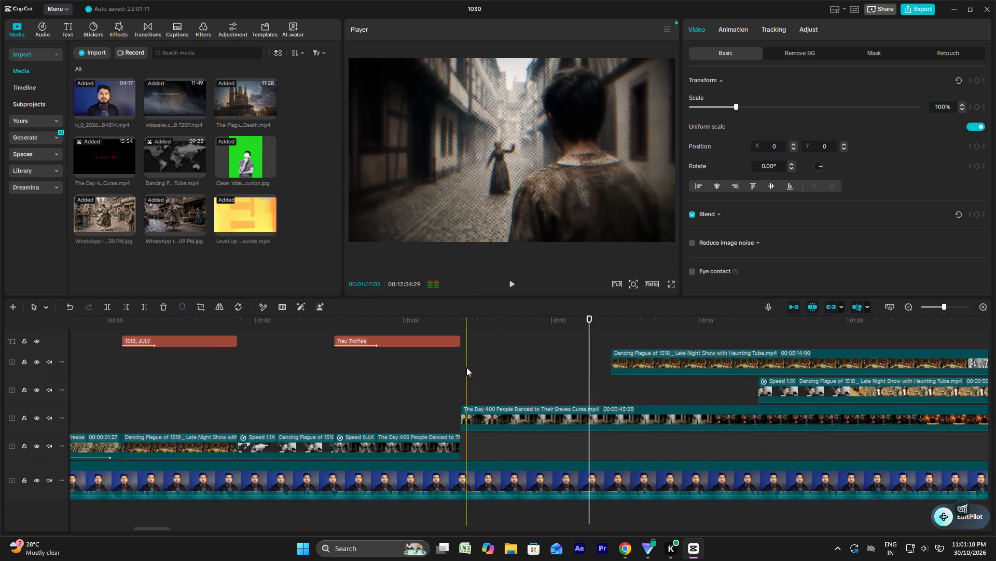
{"action": "key", "text": "ctrl+v"}
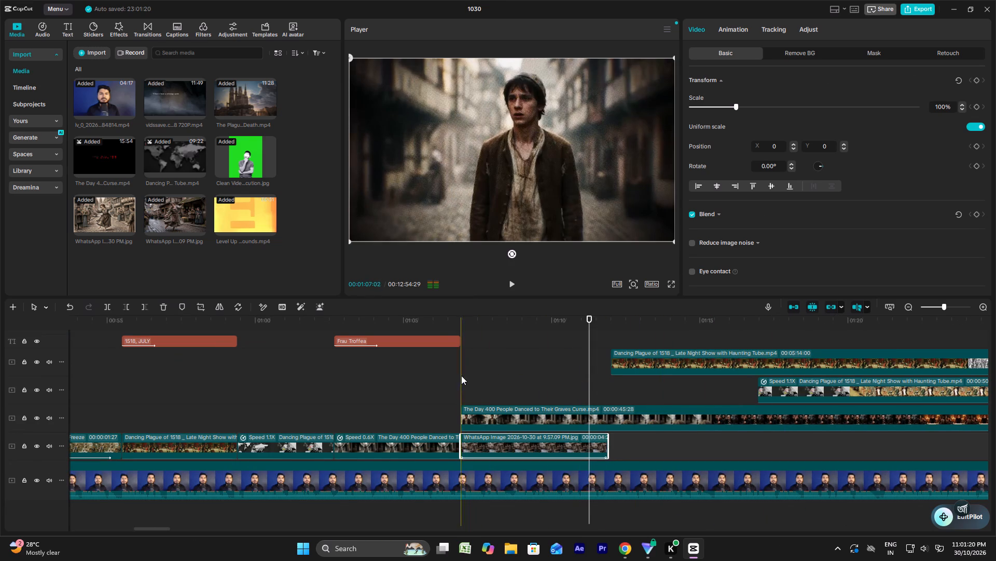
{"action": "left_click", "coordinate": [453, 374]}
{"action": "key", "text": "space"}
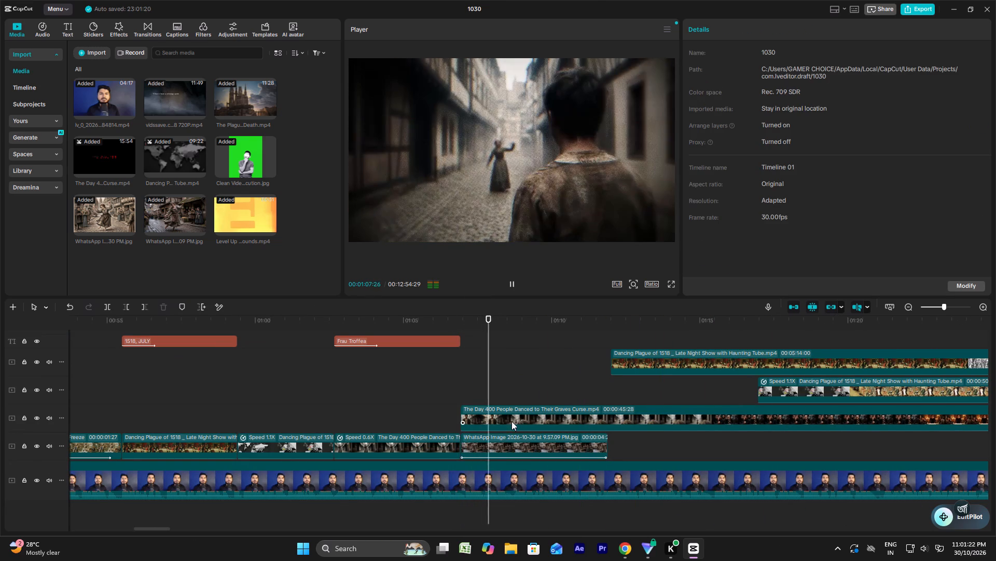
Move "The Day 400 People Danced to Their Graves Curse" clip above the pasted image to start at about 01:15, and preview the image.
{"action": "left_click_drag", "start_coordinate": [511, 421], "coordinate": [765, 424]}
{"action": "left_click", "coordinate": [476, 393]}
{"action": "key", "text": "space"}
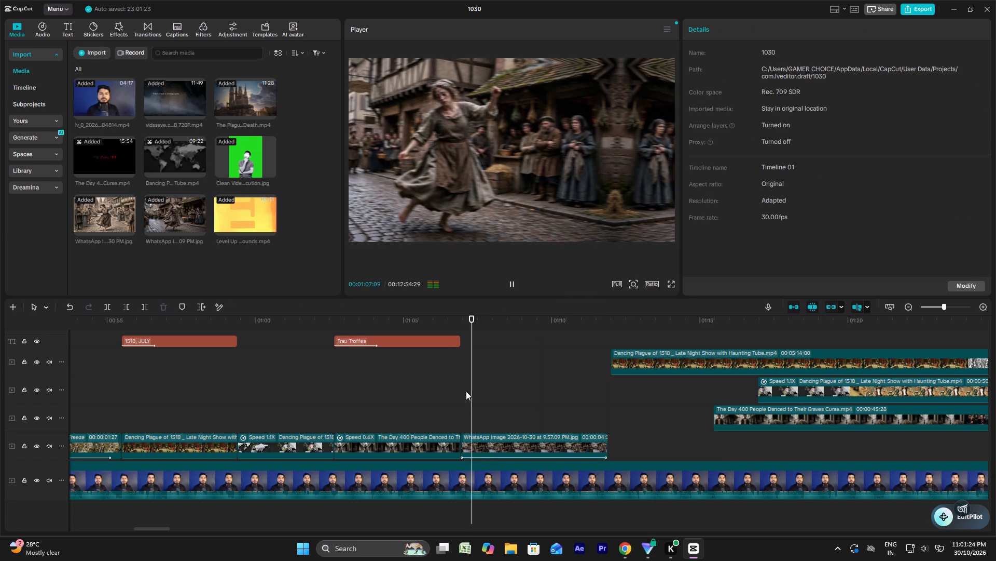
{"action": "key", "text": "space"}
Open the Combo animation options for the pasted dancing-woman image.
{"action": "left_click", "coordinate": [538, 452]}
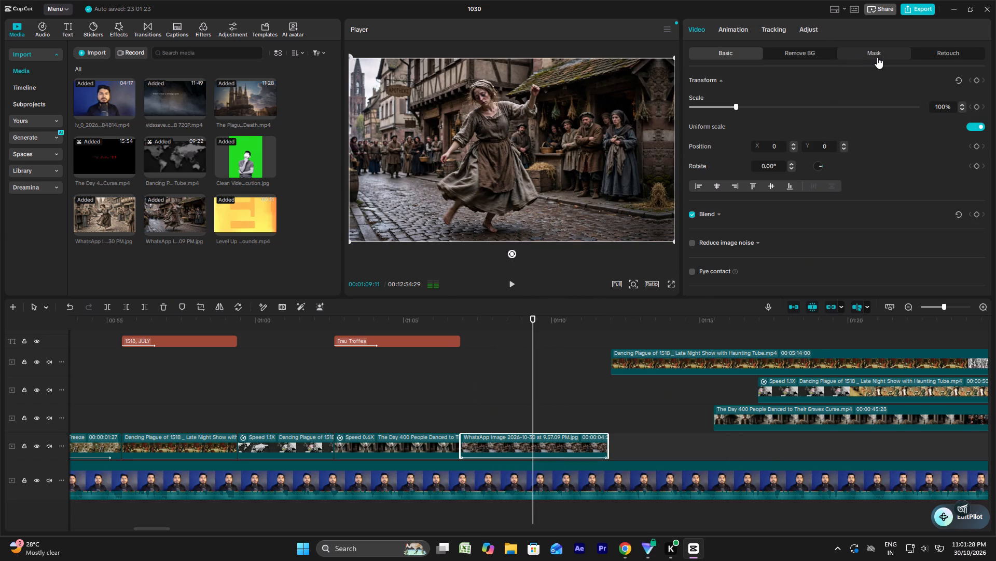
{"action": "left_click", "coordinate": [877, 57]}
{"action": "left_click", "coordinate": [734, 30]}
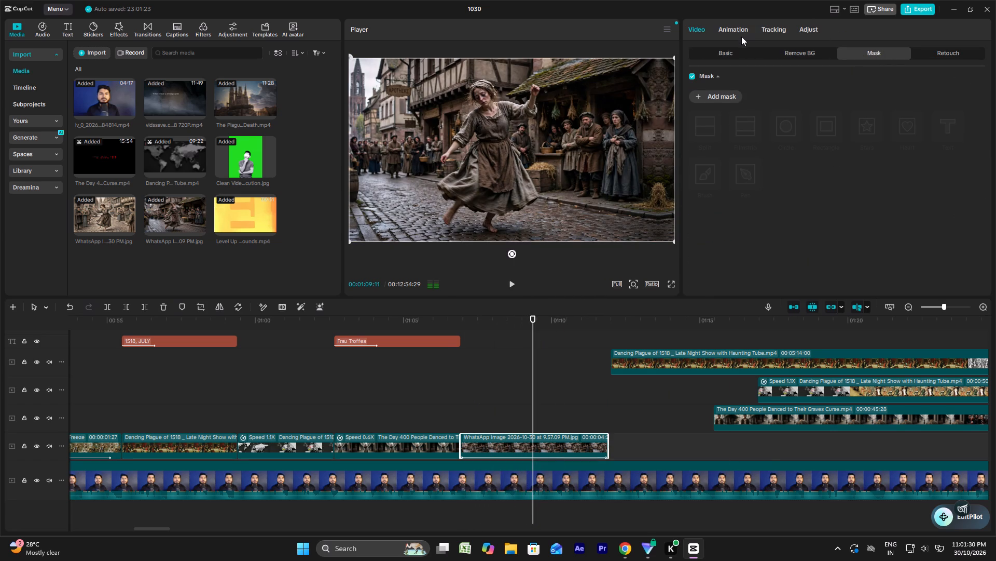
{"action": "left_click", "coordinate": [732, 30]}
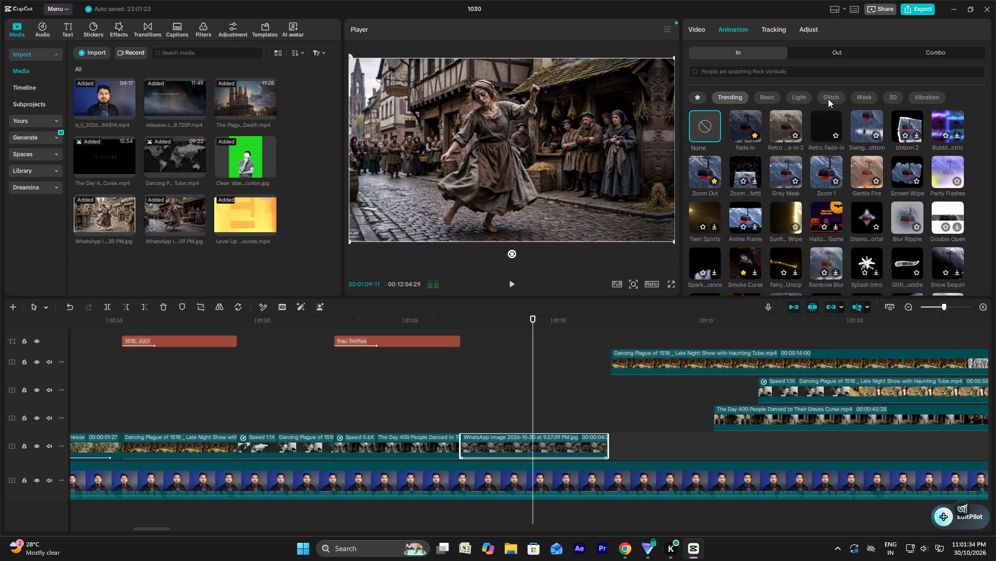
{"action": "left_click", "coordinate": [902, 52]}
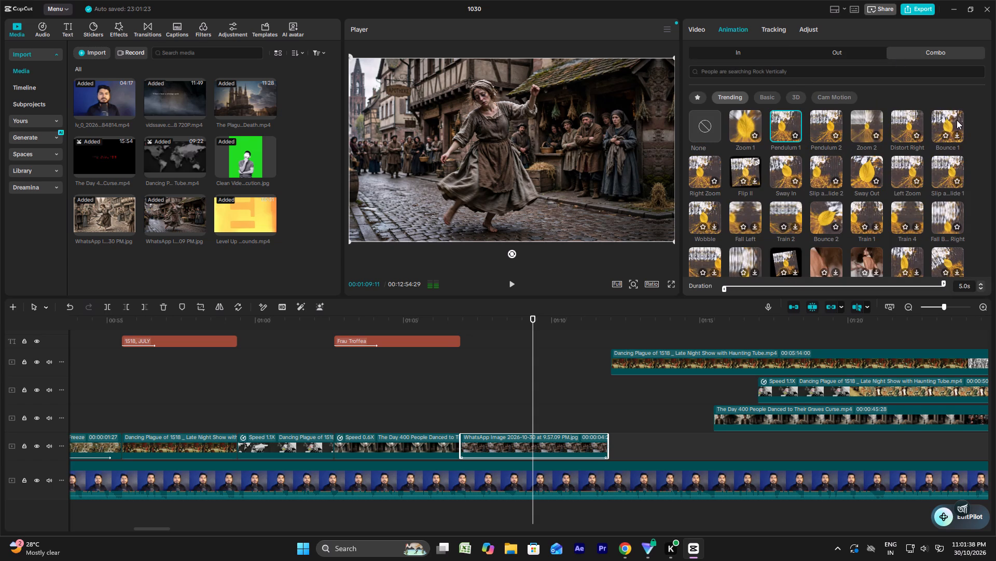
Try the "Slip a...lide 1" and "Sway Out" combo animations on the dancing-woman image, and apply "Slip a...lide 2".
{"action": "left_click", "coordinate": [948, 158]}
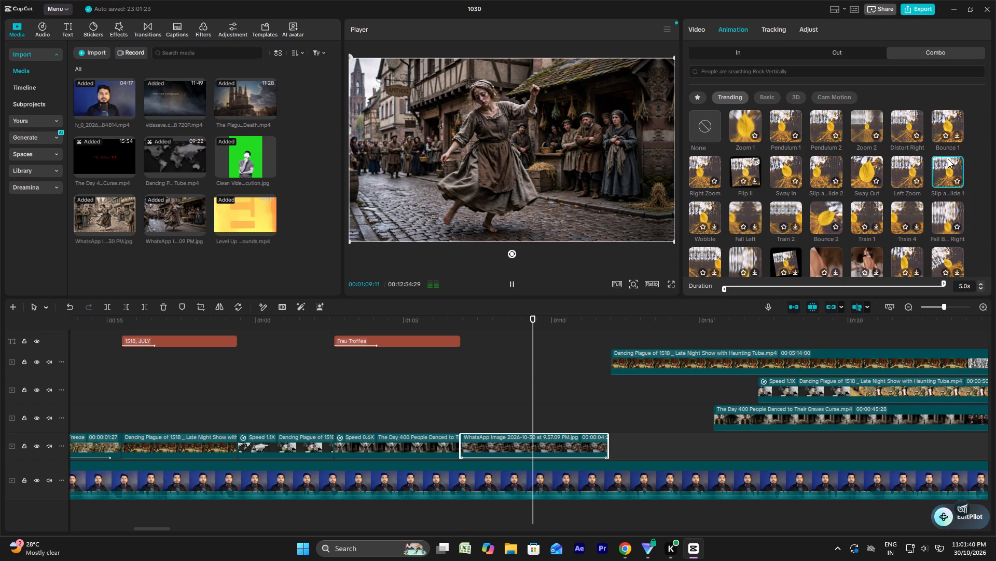
{"action": "left_click", "coordinate": [864, 159]}
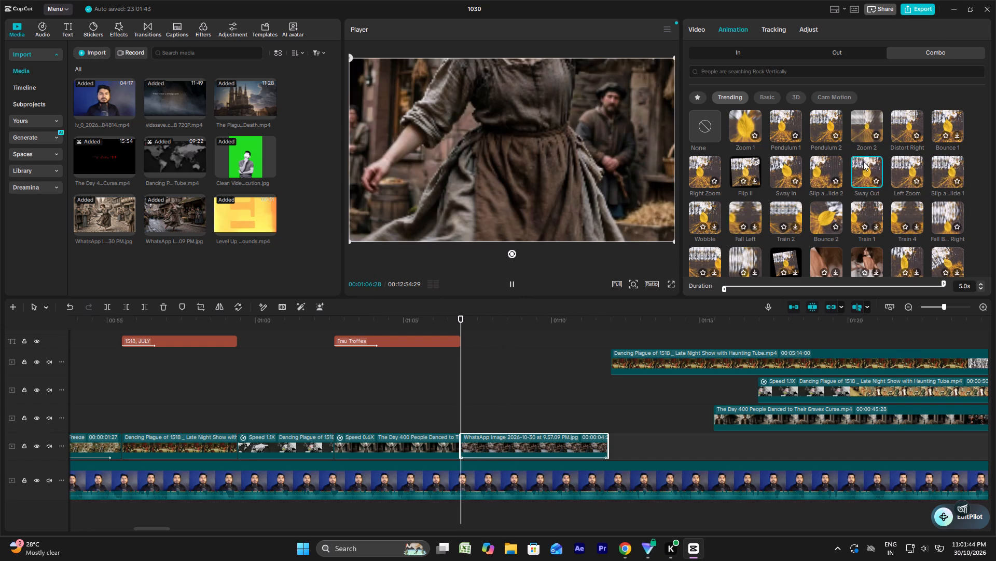
{"action": "left_click", "coordinate": [823, 172]}
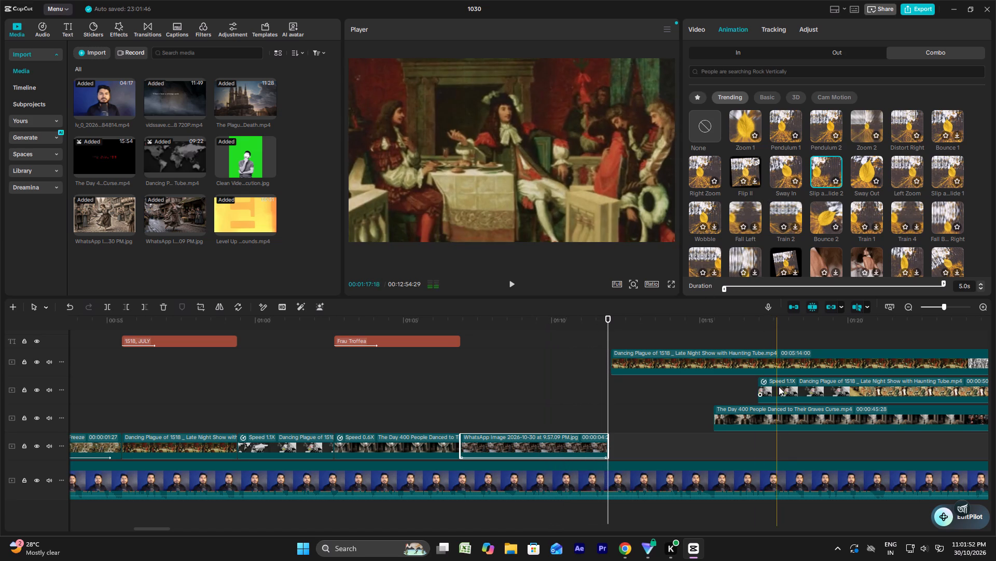
Move the "Dancing Plague of 1518" clip later to start at about 01:41, and the 1.1X Dancing Plague clip to about 01:31.
{"action": "left_click", "coordinate": [686, 353]}
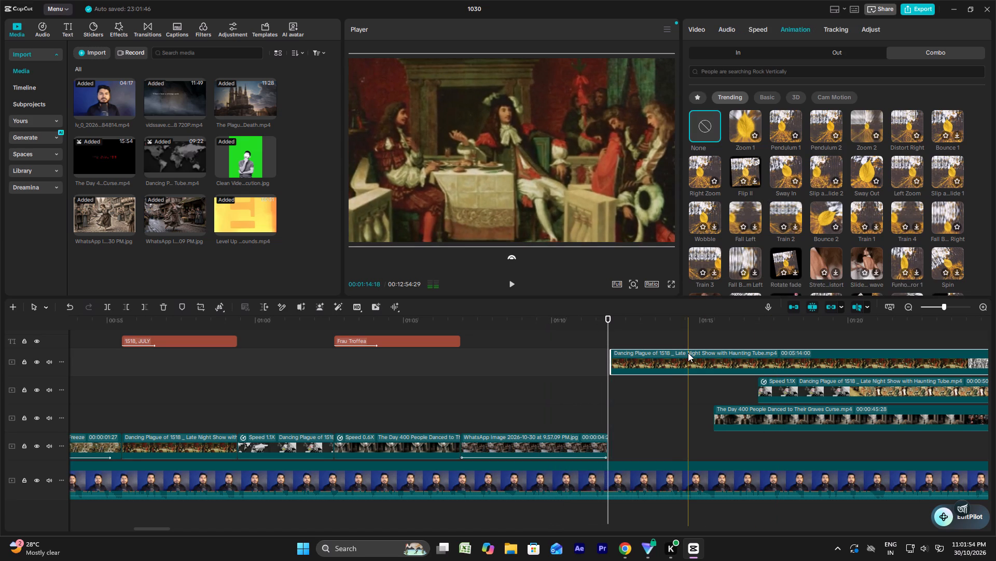
{"action": "scroll", "coordinate": [691, 348], "scroll_direction": "down", "scroll_amount": 6, "text": "alt"}
{"action": "scroll", "coordinate": [690, 348], "scroll_direction": "down", "scroll_amount": 6, "text": "ctrl"}
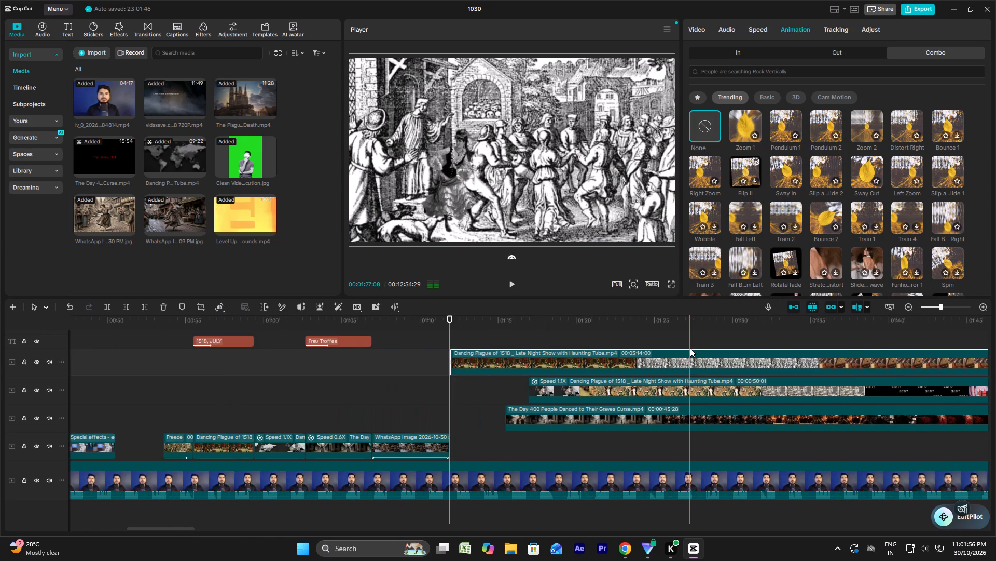
{"action": "scroll", "coordinate": [688, 349], "scroll_direction": "down", "scroll_amount": 6, "text": "ctrl"}
{"action": "left_click_drag", "start_coordinate": [669, 357], "coordinate": [944, 356]}
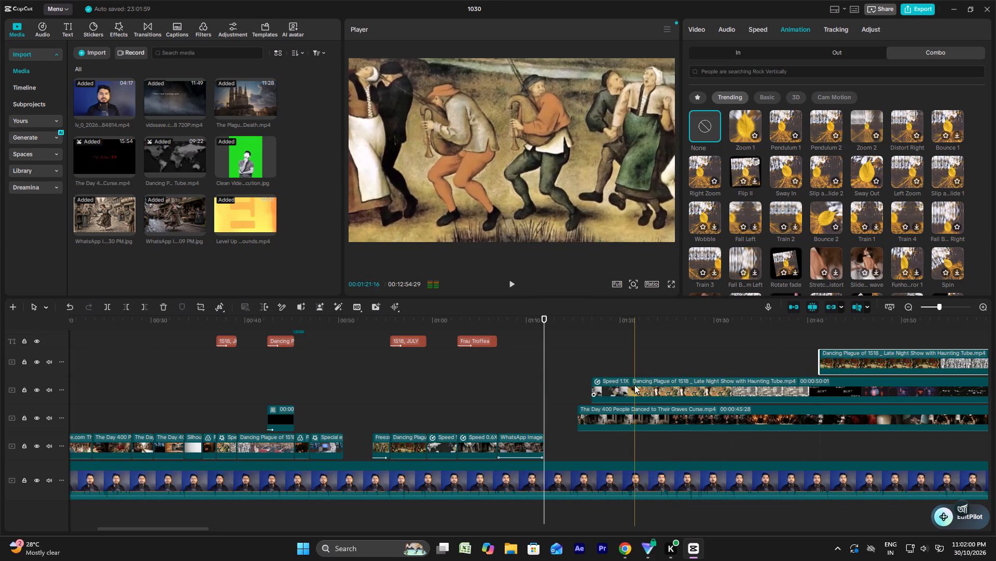
{"action": "left_click_drag", "start_coordinate": [636, 385], "coordinate": [768, 394]}
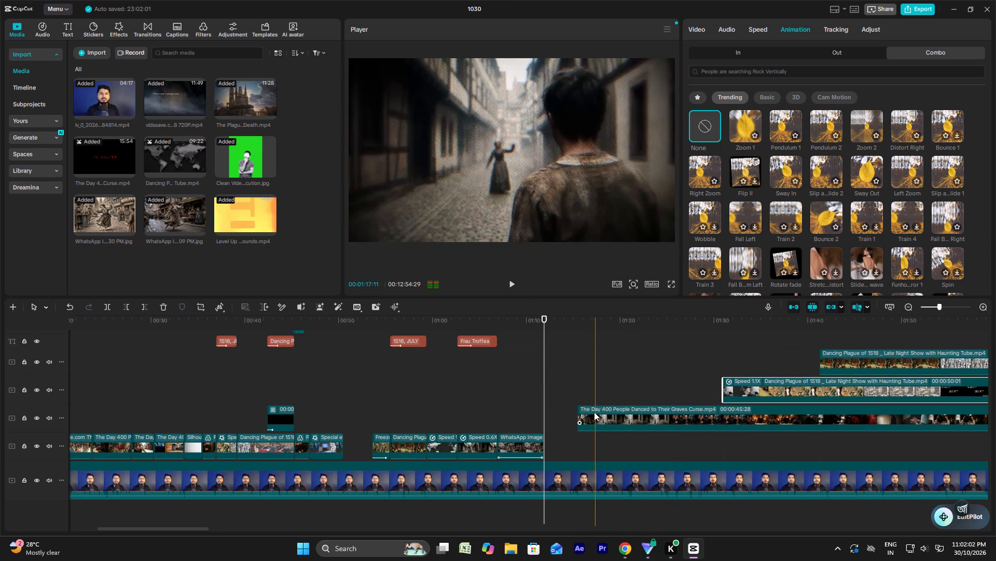
Trim the start of "The Day 400 People Danced to Their Graves Curse" clip to a 43:02 length and butt it against the dancing-woman image's end.
{"action": "left_click_drag", "start_coordinate": [578, 408], "coordinate": [599, 409]}
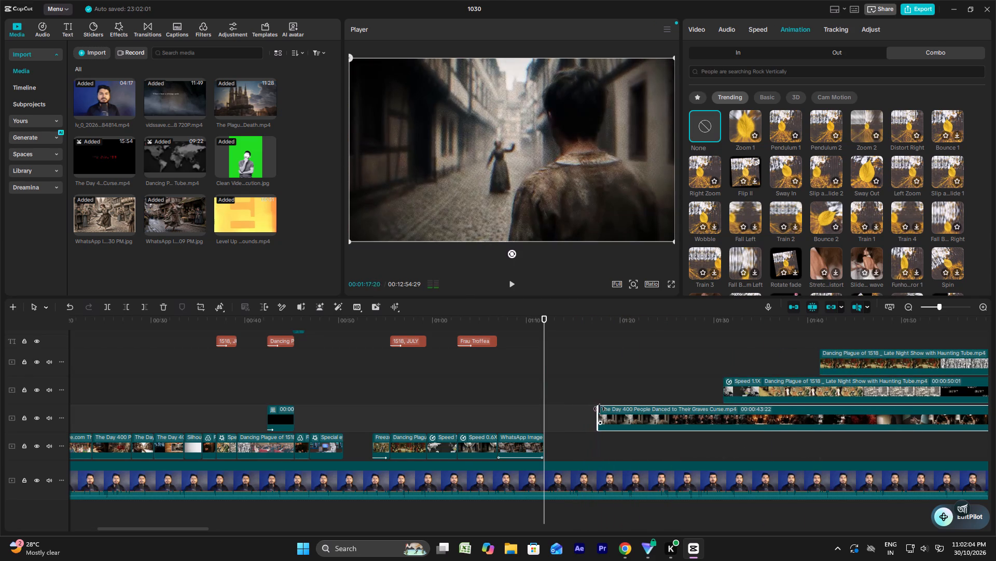
{"action": "left_click_drag", "start_coordinate": [599, 409], "coordinate": [605, 409]}
{"action": "left_click_drag", "start_coordinate": [626, 415], "coordinate": [569, 446]}
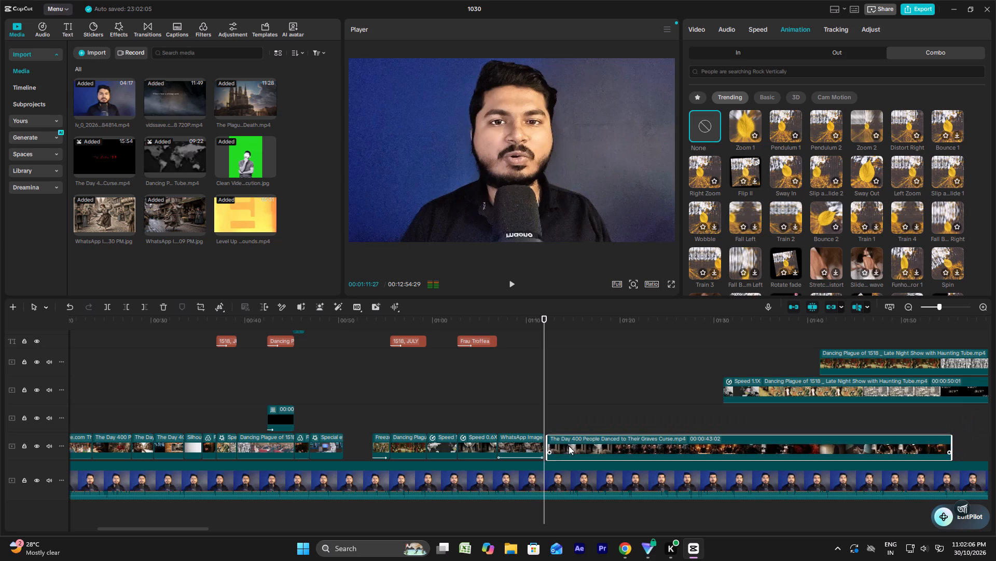
{"action": "left_click_drag", "start_coordinate": [569, 446], "coordinate": [568, 447]}
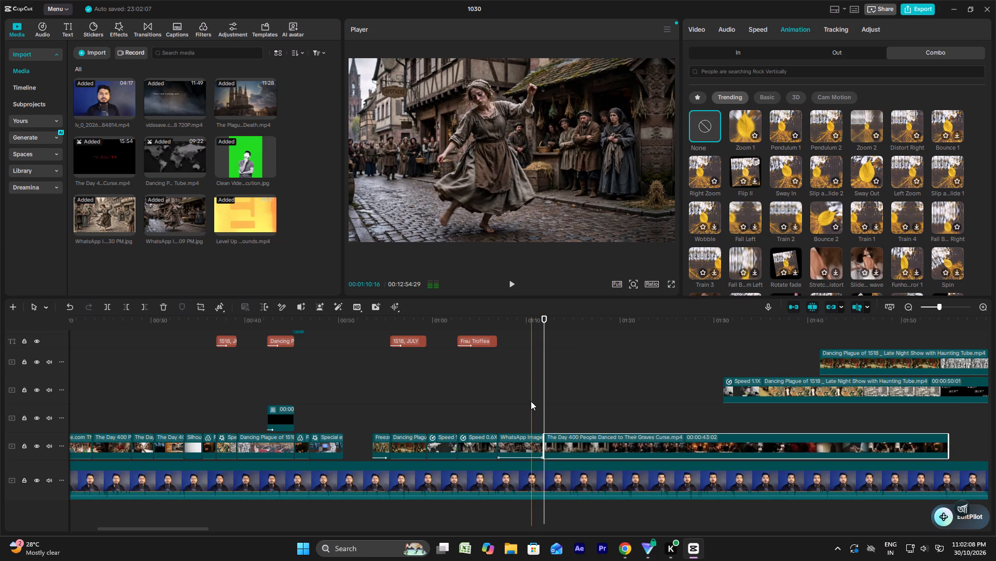
Move the "Level Up" clip near 00:45 down to the track just above the short 02:27 overlay clip.
{"action": "scroll", "coordinate": [470, 384], "scroll_direction": "up", "scroll_amount": 6}
{"action": "scroll", "coordinate": [469, 383], "scroll_direction": "down", "scroll_amount": 5}
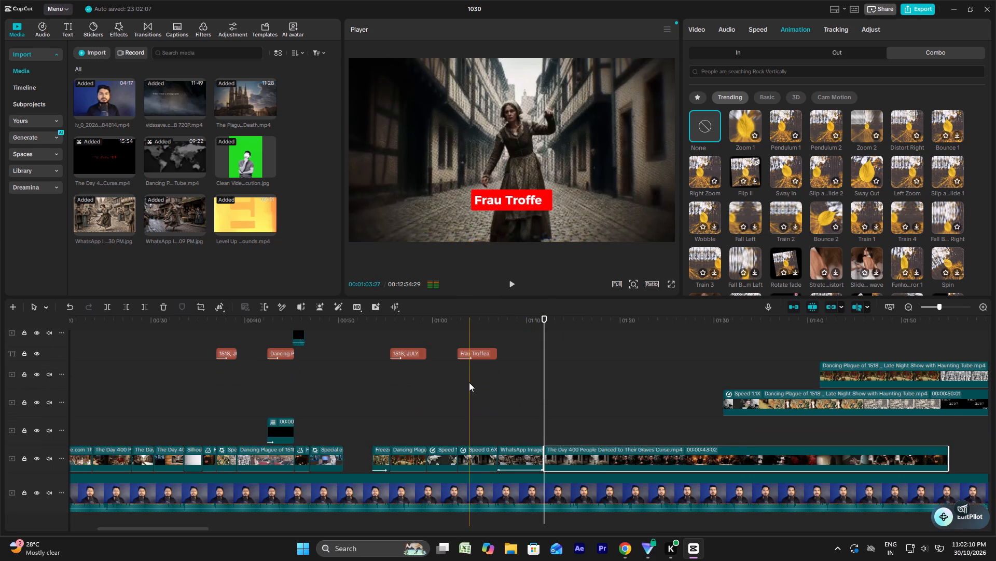
{"action": "scroll", "coordinate": [469, 382], "scroll_direction": "up", "scroll_amount": 14, "text": "alt"}
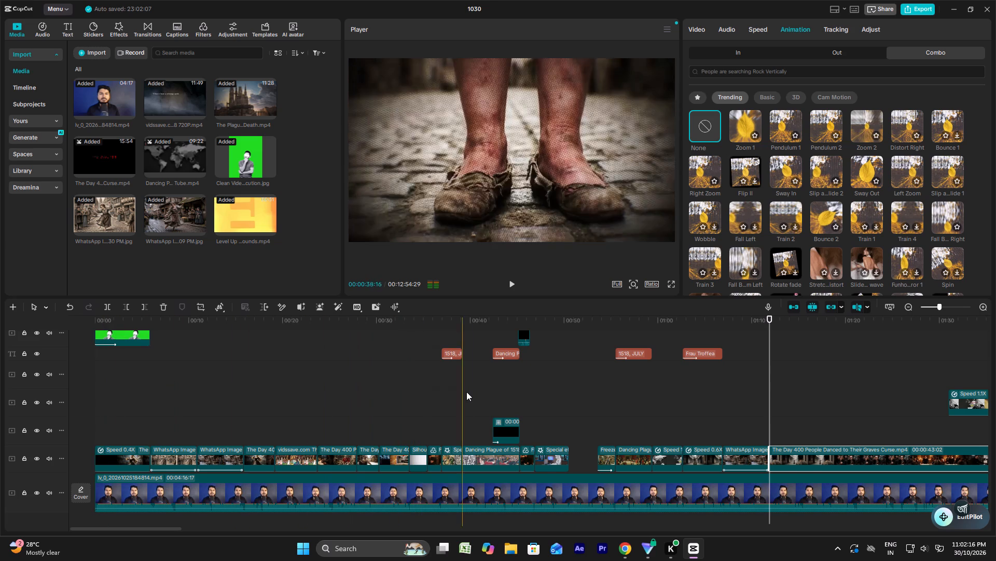
{"action": "scroll", "coordinate": [469, 392], "scroll_direction": "up", "scroll_amount": 3}
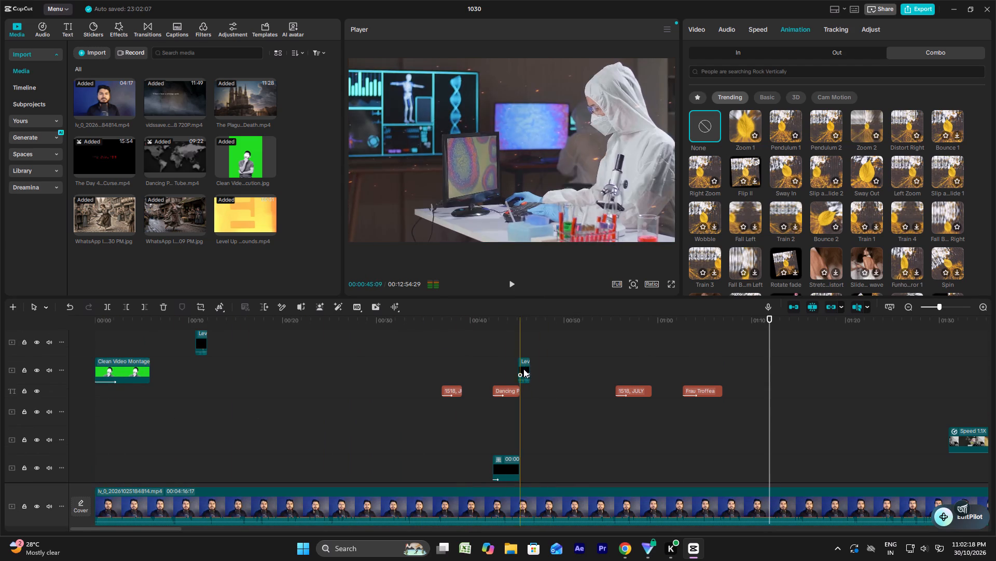
{"action": "left_click_drag", "start_coordinate": [525, 367], "coordinate": [518, 420]}
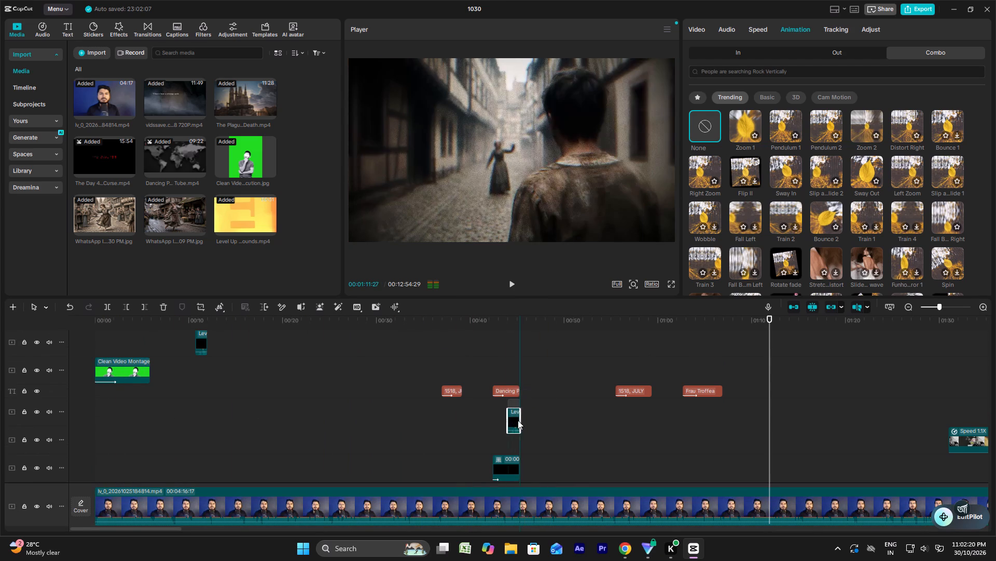
{"action": "left_click_drag", "start_coordinate": [518, 420], "coordinate": [521, 435]}
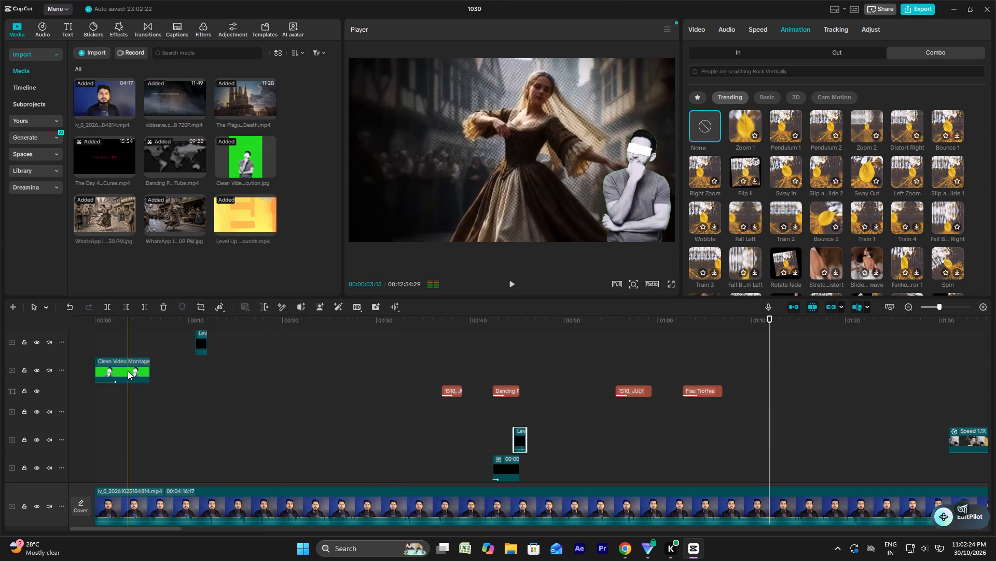
Move the "Clean Video Montage" clip at the timeline's beginning down to the track directly above the overlay footage.
{"action": "left_click_drag", "start_coordinate": [126, 373], "coordinate": [122, 481]}
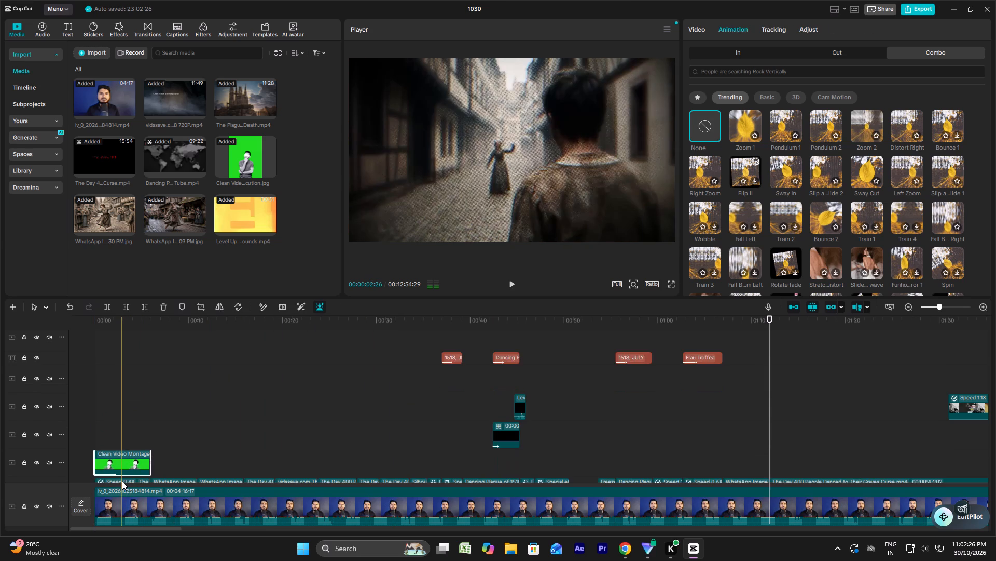
Move the "Level Up" clip near 00:10 down to the track directly above the two WhatsApp images, and preview from just before it.
{"action": "scroll", "coordinate": [121, 481], "scroll_direction": "down", "scroll_amount": 4}
{"action": "scroll", "coordinate": [134, 396], "scroll_direction": "up", "scroll_amount": 8}
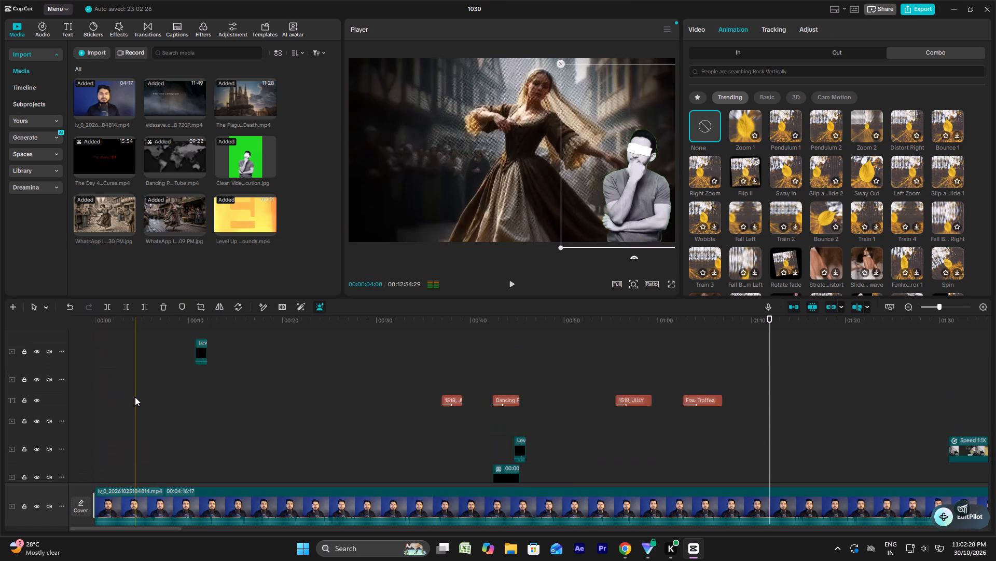
{"action": "scroll", "coordinate": [135, 397], "scroll_direction": "up", "scroll_amount": 1}
{"action": "left_click_drag", "start_coordinate": [201, 377], "coordinate": [202, 381]}
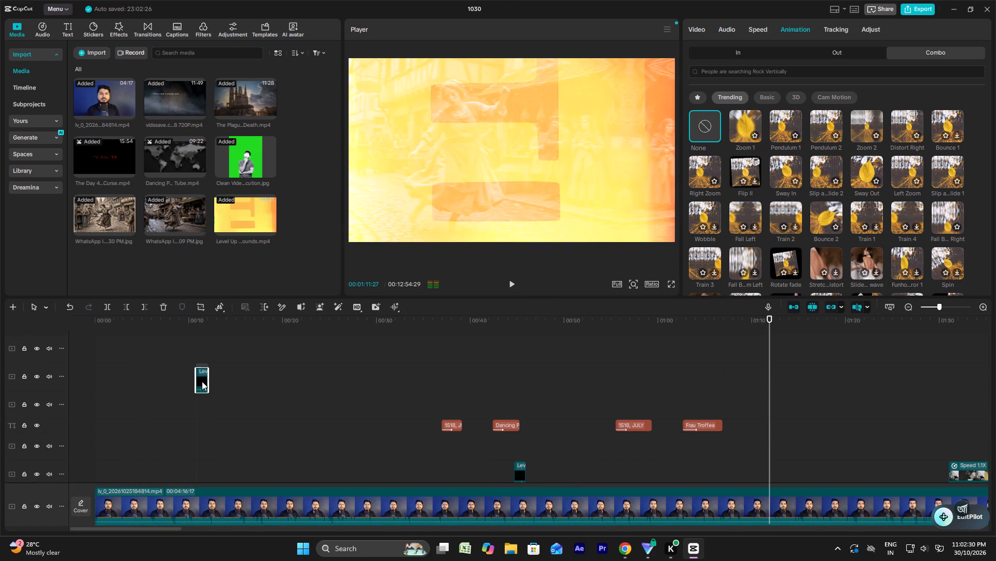
{"action": "left_click_drag", "start_coordinate": [202, 381], "coordinate": [191, 466]}
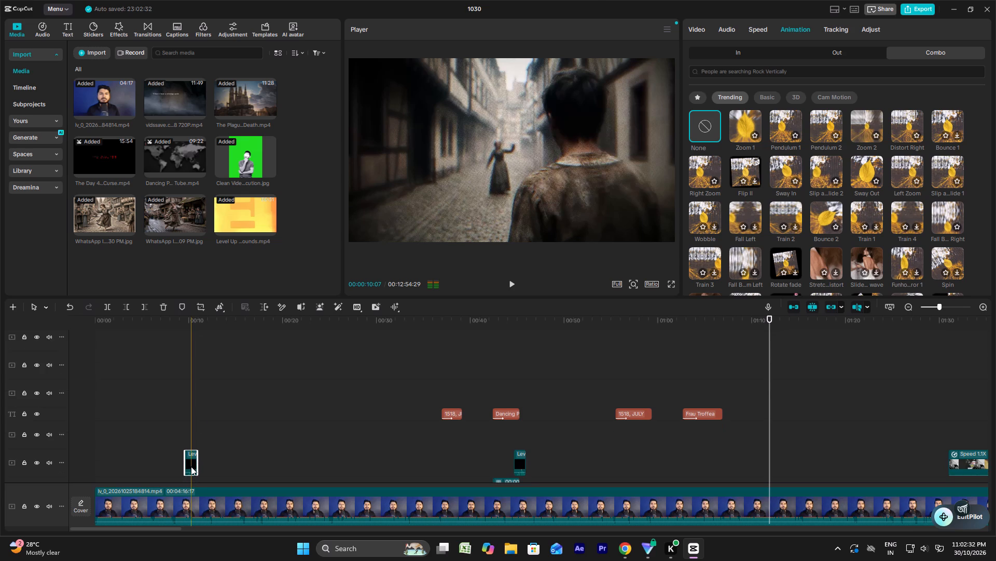
{"action": "scroll", "coordinate": [190, 463], "scroll_direction": "down", "scroll_amount": 6}
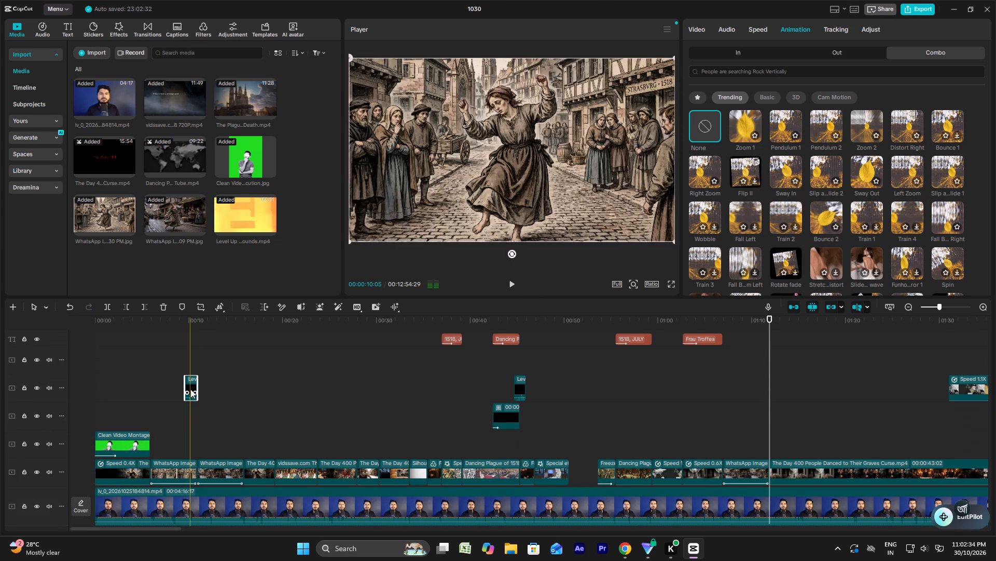
{"action": "left_click_drag", "start_coordinate": [190, 389], "coordinate": [198, 438]}
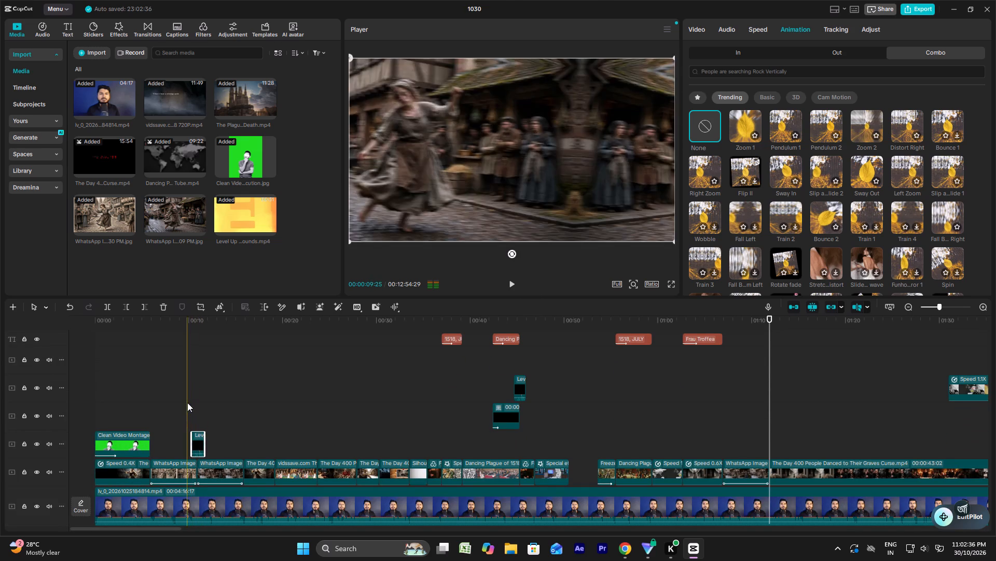
{"action": "left_click", "coordinate": [187, 403]}
{"action": "key", "text": "space"}
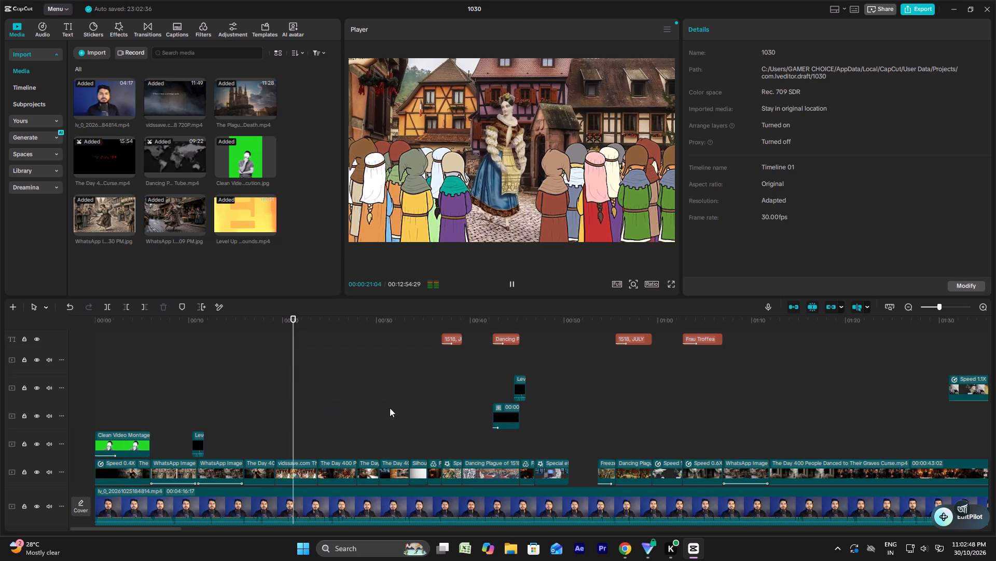
{"action": "scroll", "coordinate": [398, 410], "scroll_direction": "down", "scroll_amount": 3}
{"action": "key", "text": "space"}
Add scale keyframes to "The Mysterious Dancing Plague" clip: 100% near its start and 115% at about 00:22.
{"action": "left_click", "coordinate": [303, 440]}
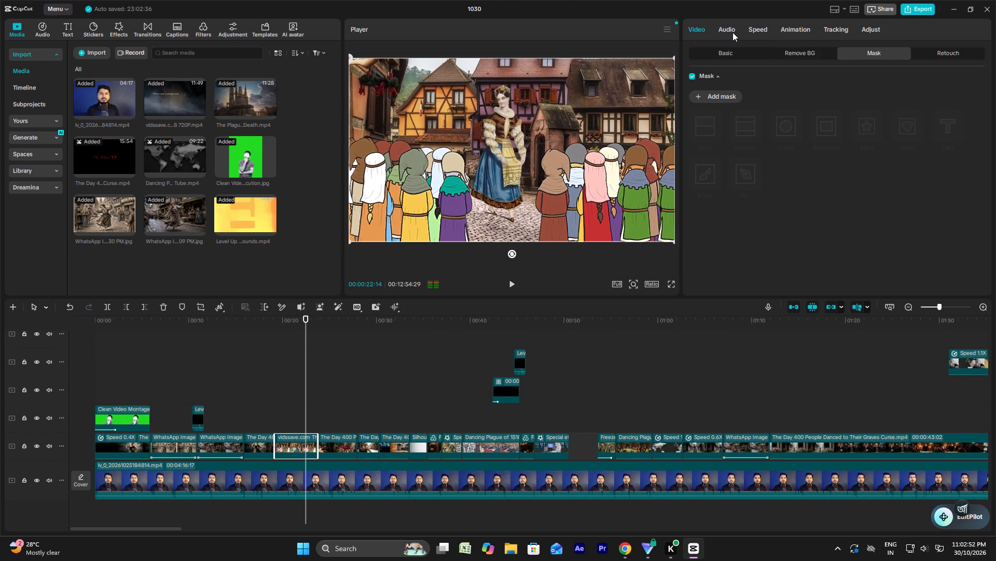
{"action": "left_click", "coordinate": [795, 32]}
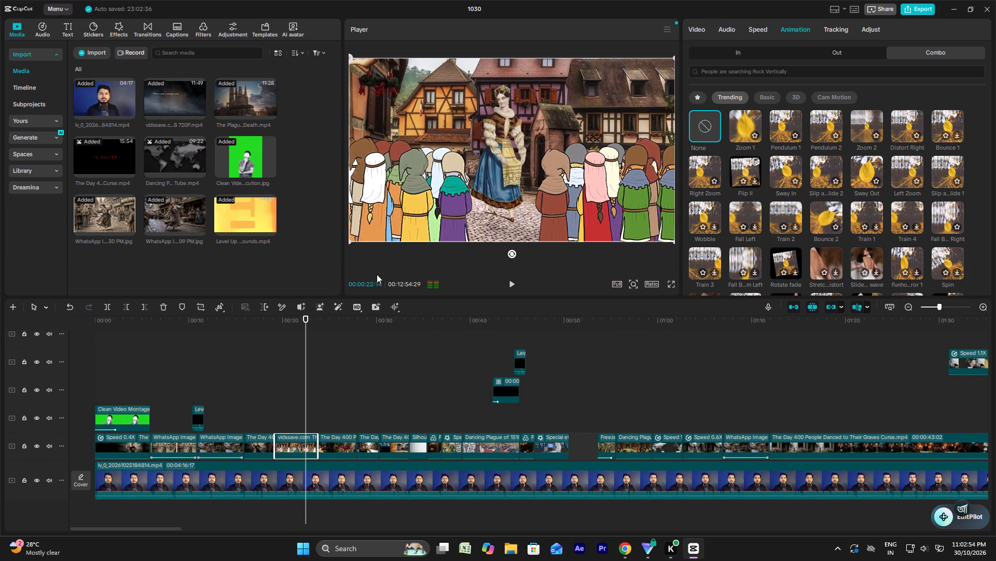
{"action": "left_click", "coordinate": [694, 34]}
{"action": "left_click", "coordinate": [725, 58]}
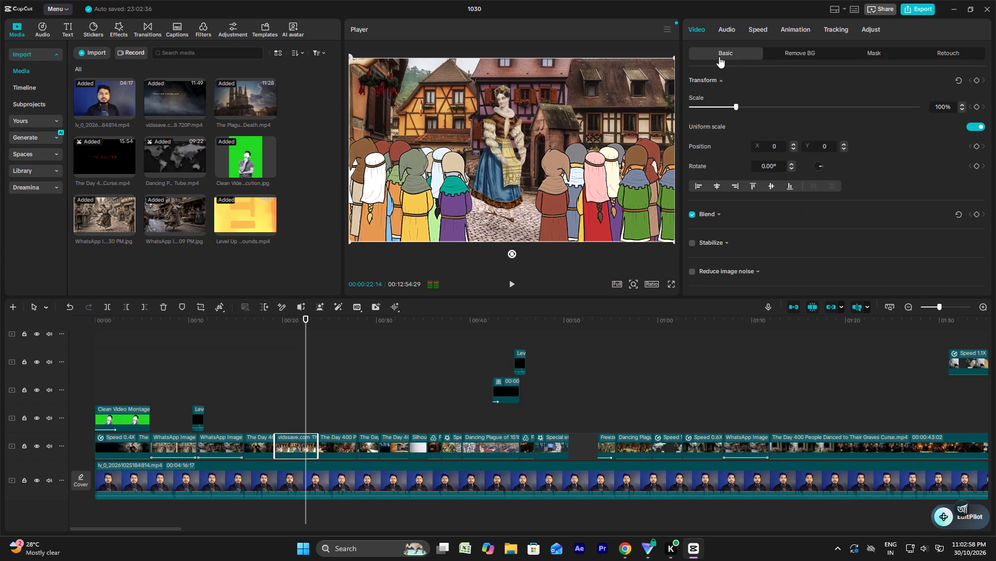
{"action": "left_click", "coordinate": [972, 107]}
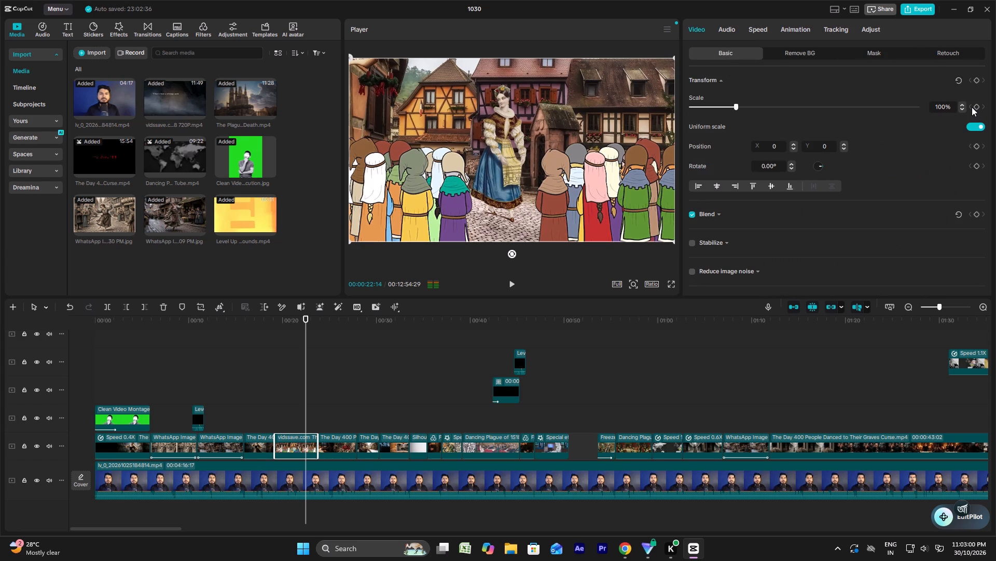
{"action": "left_click", "coordinate": [976, 107]}
{"action": "key", "text": "space"}
{"action": "key", "text": "space"}
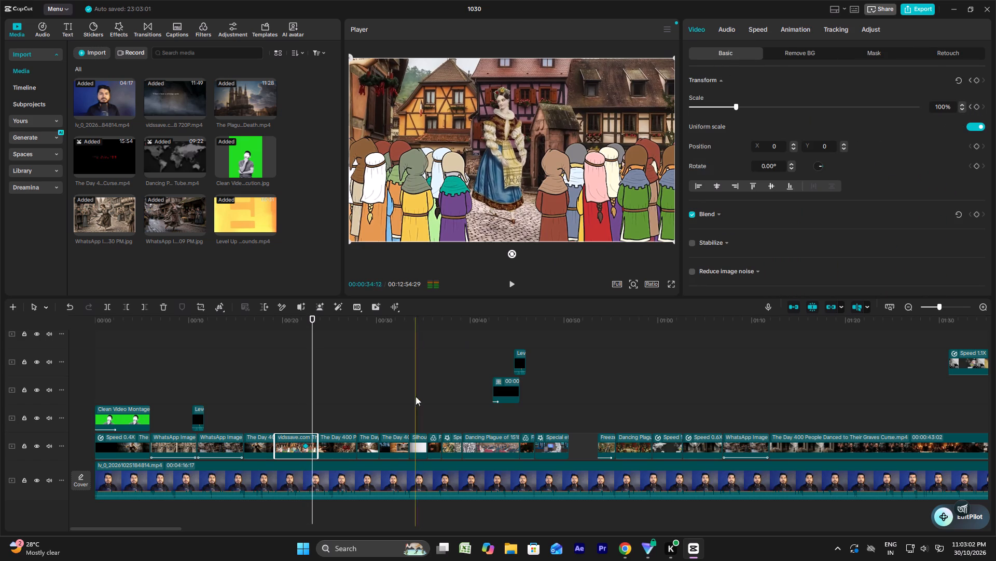
{"action": "left_click_drag", "start_coordinate": [305, 446], "coordinate": [283, 447]}
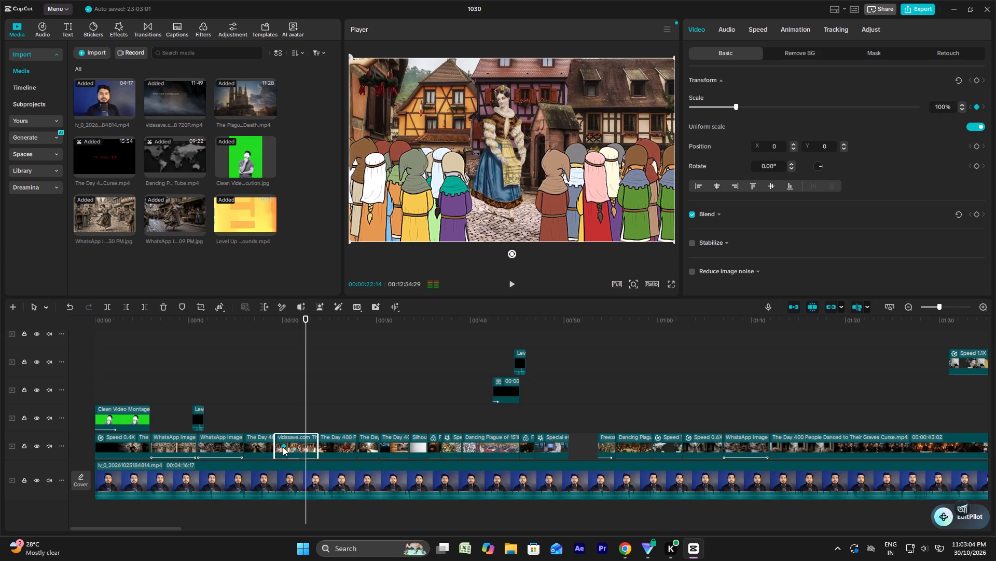
{"action": "left_click_drag", "start_coordinate": [283, 447], "coordinate": [281, 447]}
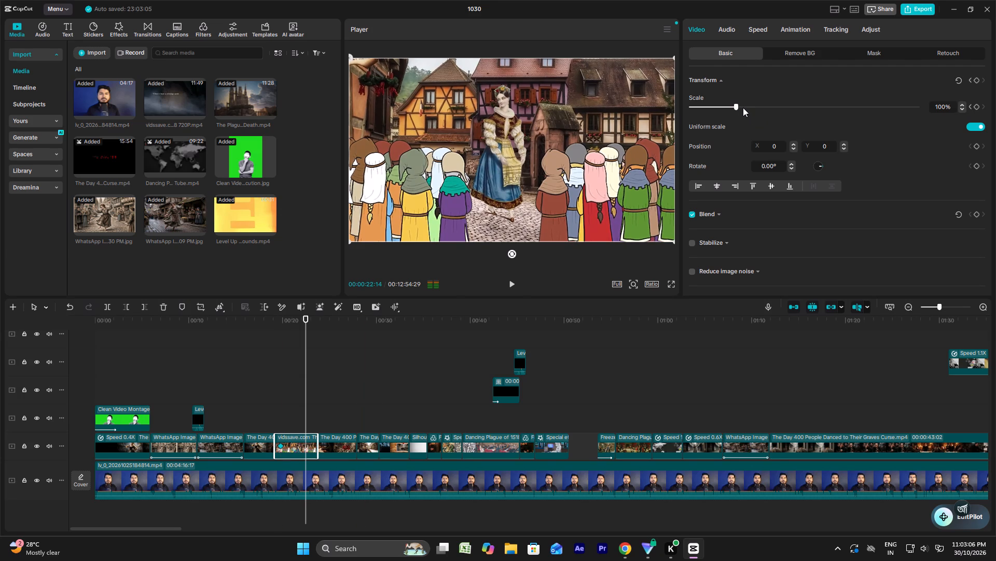
{"action": "left_click", "coordinate": [743, 108]}
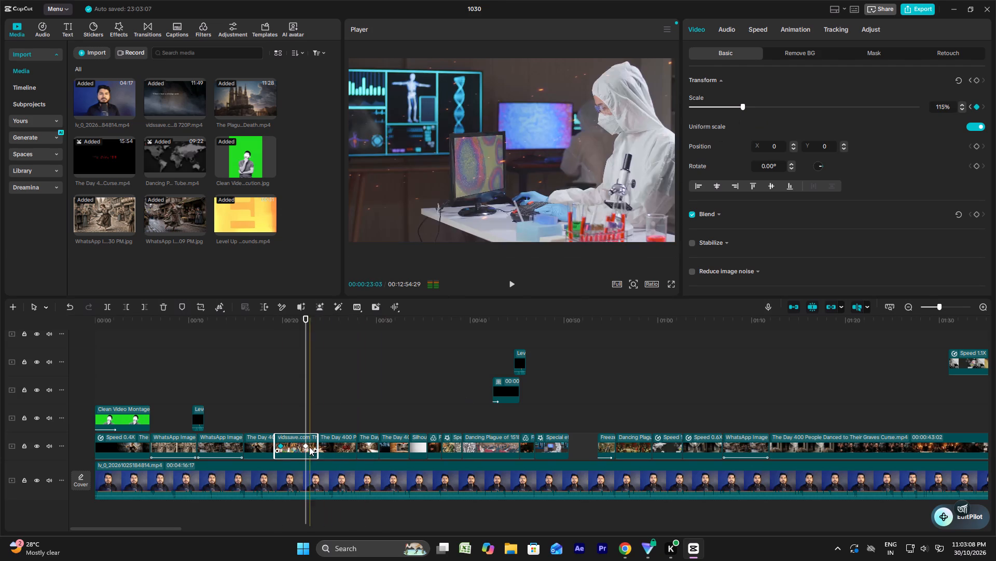
Spread the scale keyframes on "The Mysterious Dancing Plague" clip, placing 115% at the clip's end and 100% at its very start.
{"action": "scroll", "coordinate": [306, 447], "scroll_direction": "up", "scroll_amount": 9, "text": "ctrl"}
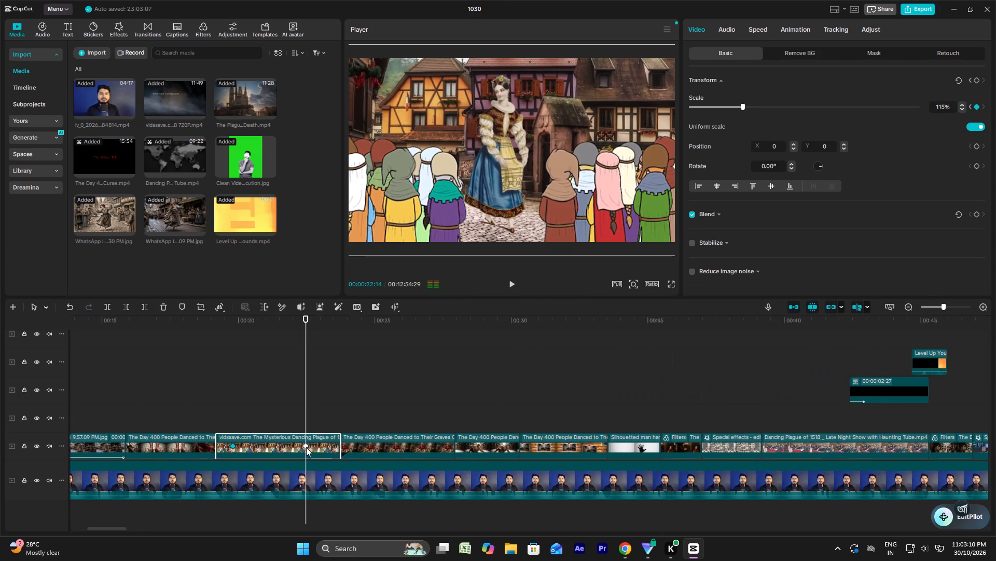
{"action": "left_click_drag", "start_coordinate": [306, 447], "coordinate": [336, 446]}
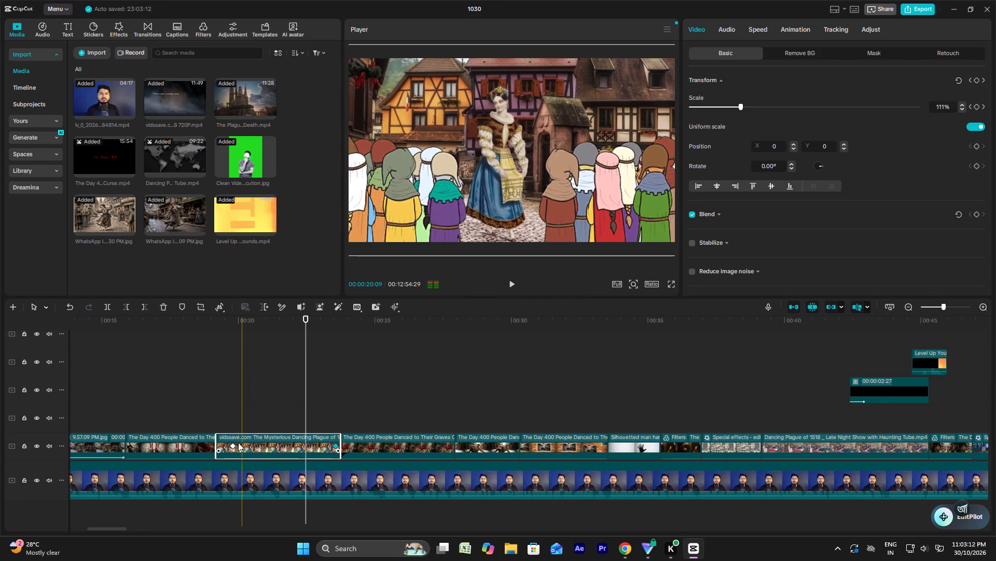
{"action": "left_click_drag", "start_coordinate": [236, 444], "coordinate": [219, 448]}
Play the timeline from just before "The Mysterious Dancing Plague" clip through the silhouetted-hands footage to check the zoom and edits.
{"action": "left_click", "coordinate": [211, 403]}
{"action": "key", "text": "space"}
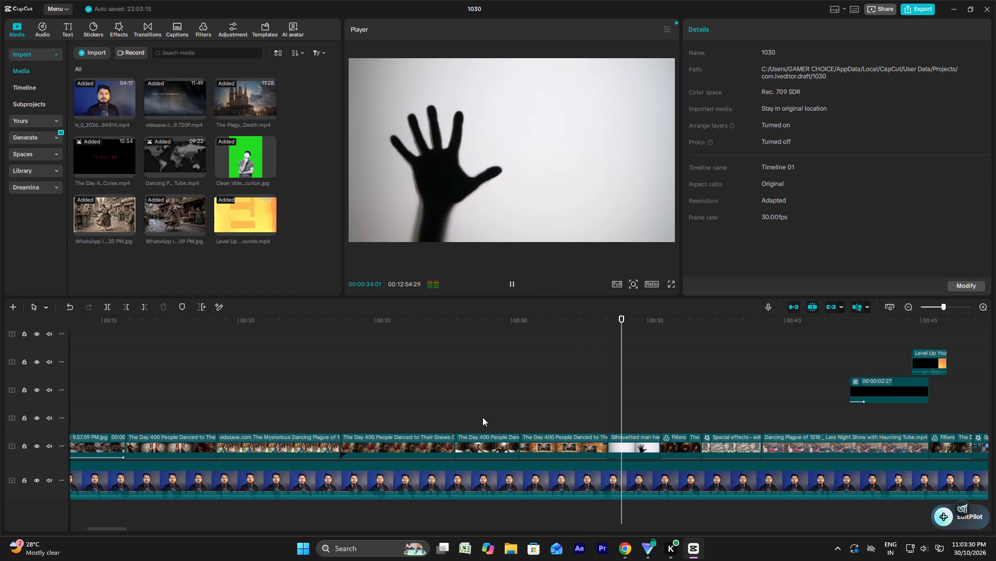
{"action": "key", "text": "space"}
{"action": "key", "text": "space"}
{"action": "key", "text": "space"}
{"action": "key", "text": "space"}
{"action": "key", "text": "space"}
{"action": "key", "text": "space"}
{"action": "key", "text": "space"}
{"action": "key", "text": "space"}
{"action": "key", "text": "space"}
{"action": "key", "text": "space"}
{"action": "key", "text": "space"}
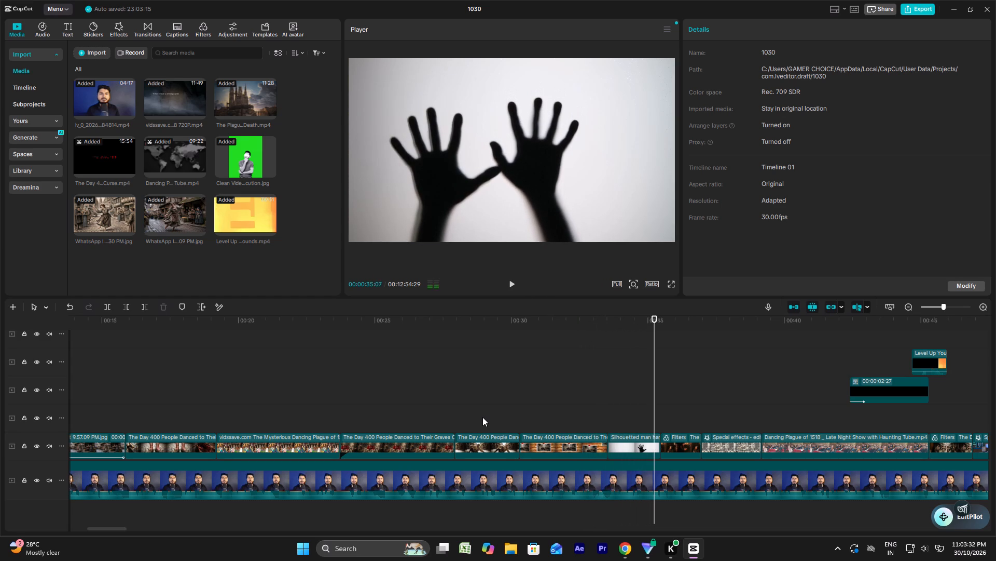
Look over the rest of the timeline and play from about 01:08 to 01:20 to check the footage against the narration.
{"action": "scroll", "coordinate": [483, 416], "scroll_direction": "down", "scroll_amount": 10, "text": "ctrl"}
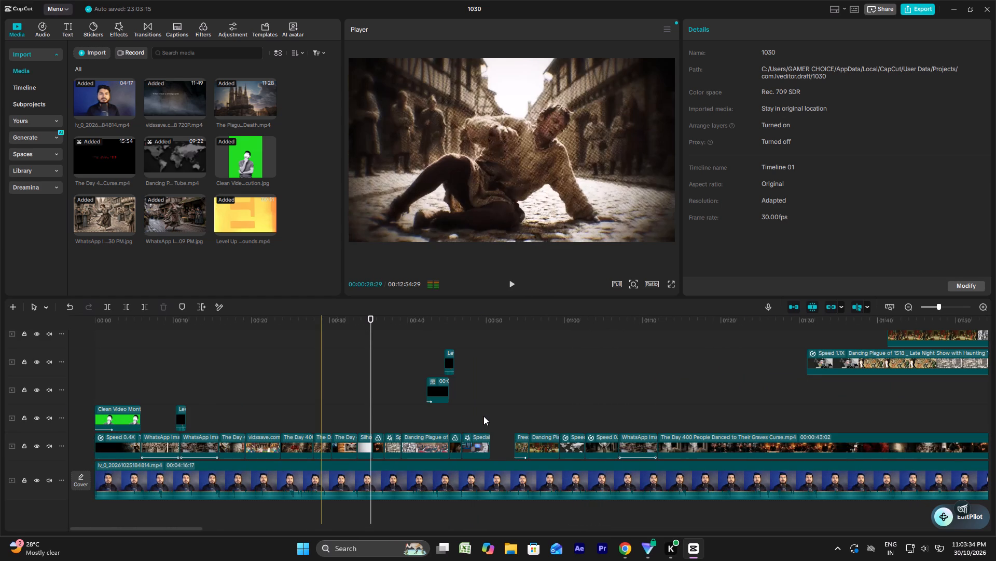
{"action": "scroll", "coordinate": [483, 416], "scroll_direction": "down", "scroll_amount": 5, "text": "alt"}
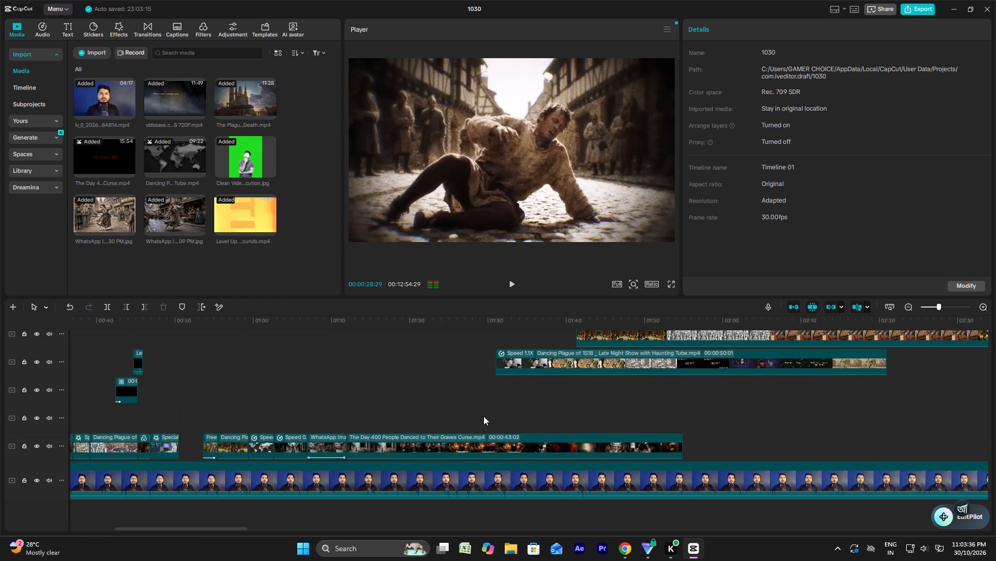
{"action": "scroll", "coordinate": [483, 416], "scroll_direction": "up", "scroll_amount": 4}
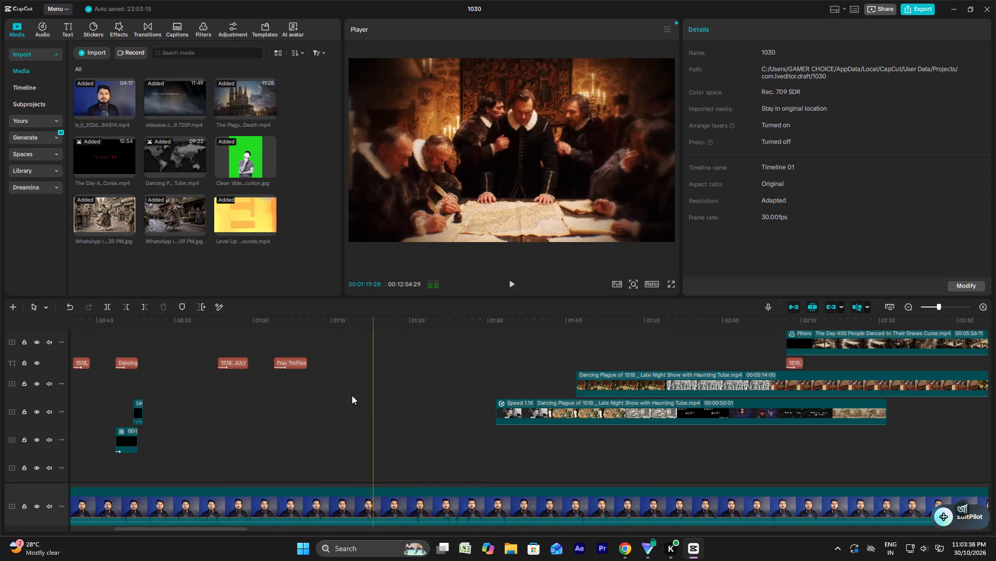
{"action": "key", "text": "space"}
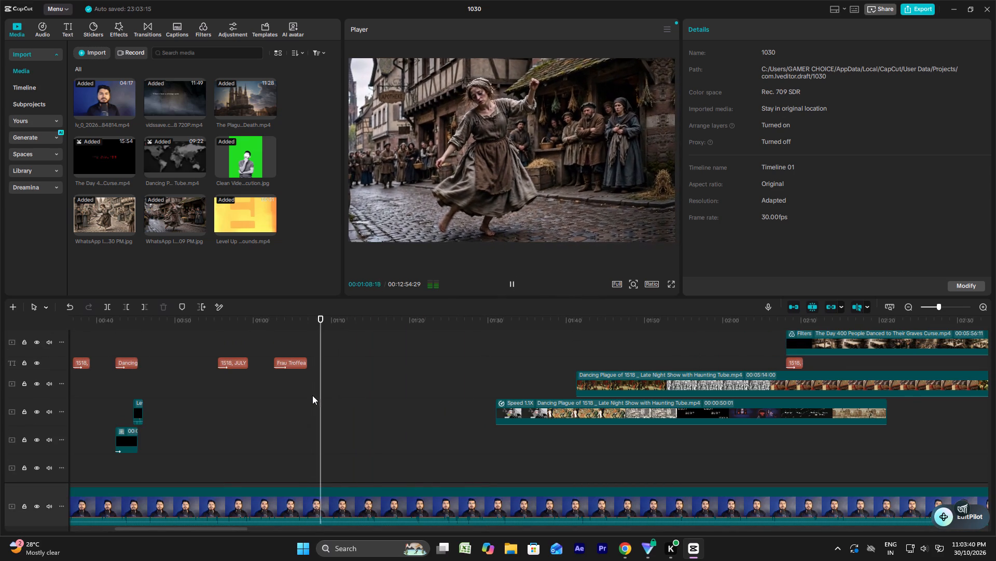
{"action": "scroll", "coordinate": [312, 395], "scroll_direction": "down", "scroll_amount": 5}
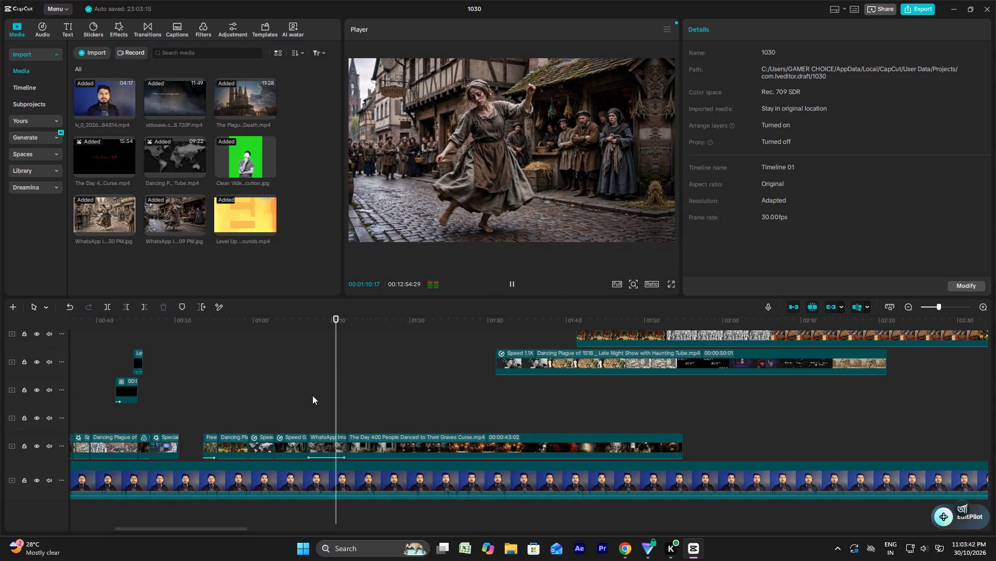
{"action": "scroll", "coordinate": [312, 394], "scroll_direction": "up", "scroll_amount": 10, "text": "ctrl"}
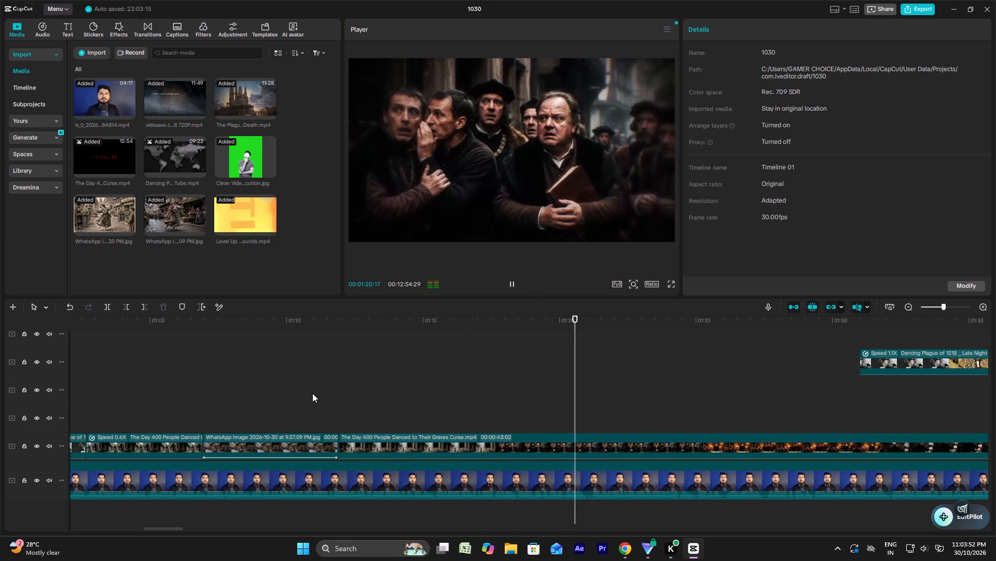
Split "The Day 400 People" clip at 01:17:12 and move its first part, the street scene, to the track above, starting near 01:19.
{"action": "left_click", "coordinate": [348, 379]}
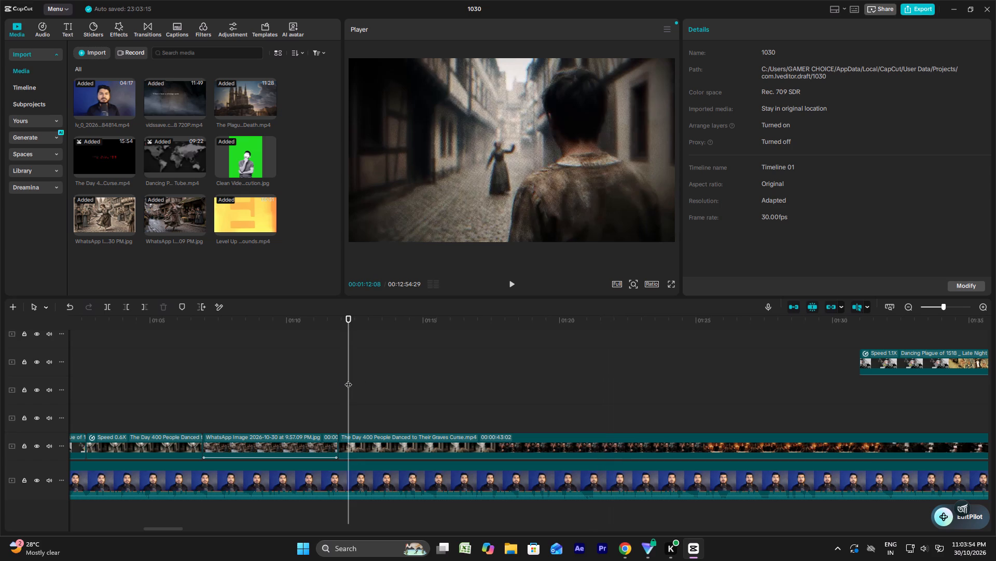
{"action": "left_click", "coordinate": [489, 383]}
{"action": "left_click", "coordinate": [491, 437]}
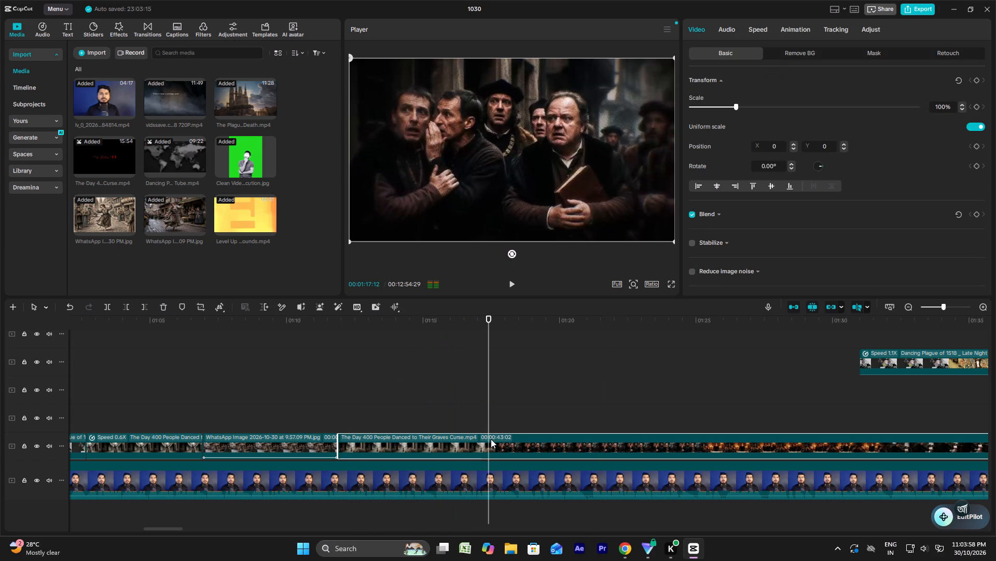
{"action": "key", "text": "ctrl+b"}
{"action": "left_click_drag", "start_coordinate": [420, 447], "coordinate": [629, 407]}
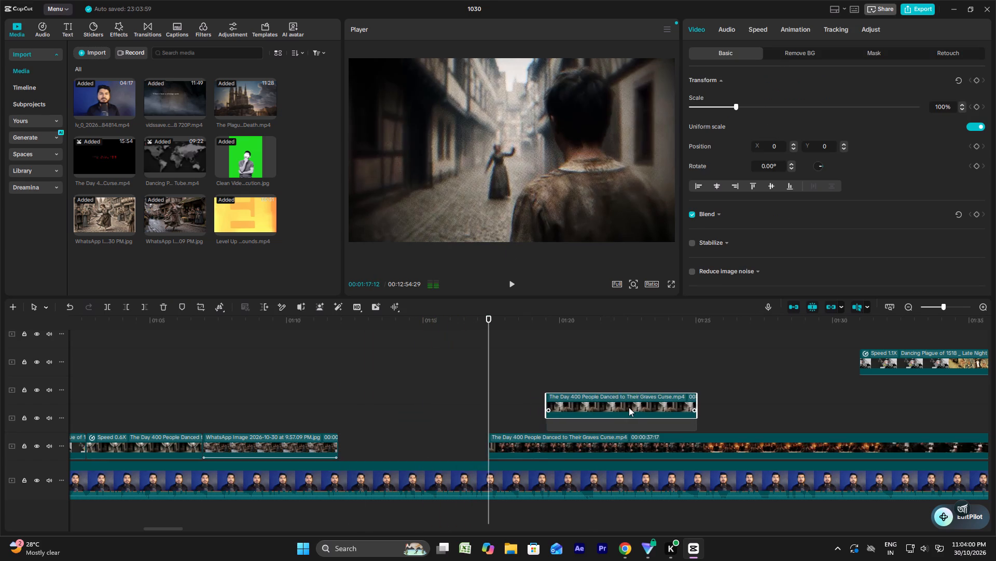
{"action": "left_click_drag", "start_coordinate": [629, 407], "coordinate": [630, 407]}
Shift the remaining "The Day 400 People" footage back against the WhatsApp image and preview the join.
{"action": "left_click_drag", "start_coordinate": [555, 453], "coordinate": [496, 452]}
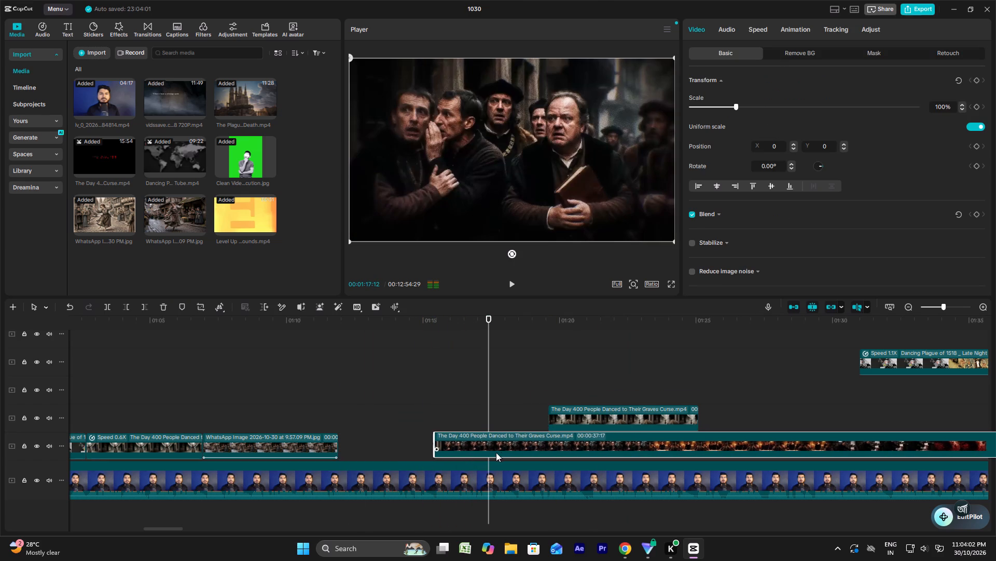
{"action": "left_click_drag", "start_coordinate": [496, 452], "coordinate": [407, 457]}
{"action": "left_click", "coordinate": [317, 397]}
{"action": "key", "text": "space"}
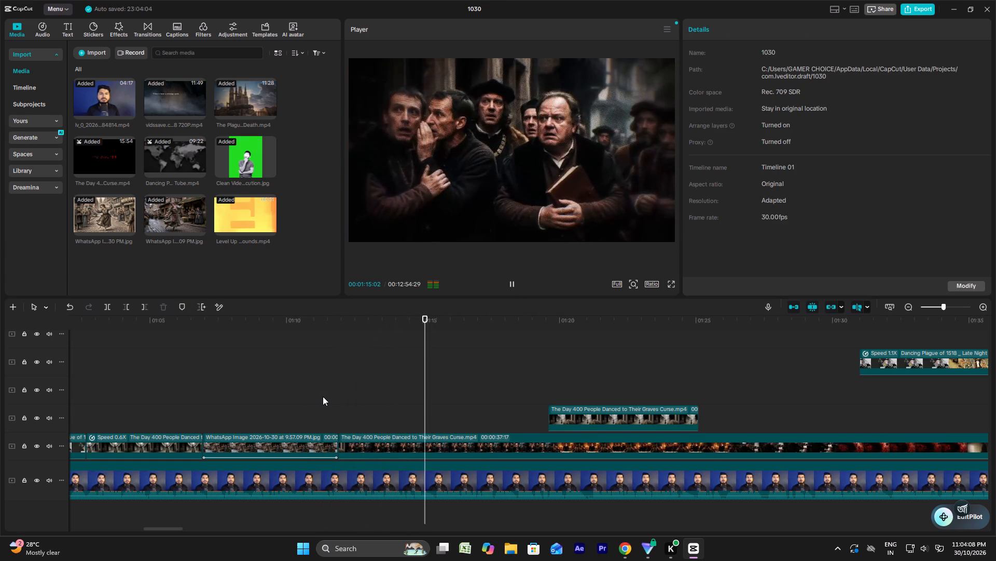
{"action": "key", "text": "space"}
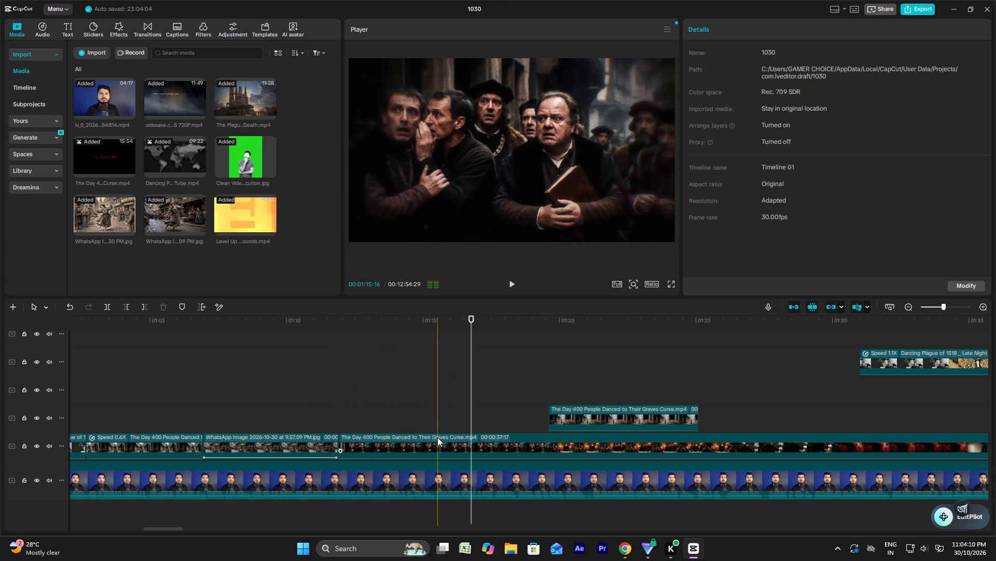
Split the whispering-men clip at about 01:15:16, move its remainder to about 01:23, insert the street clip after the split, and preview.
{"action": "left_click", "coordinate": [437, 438], "text": "ctrl"}
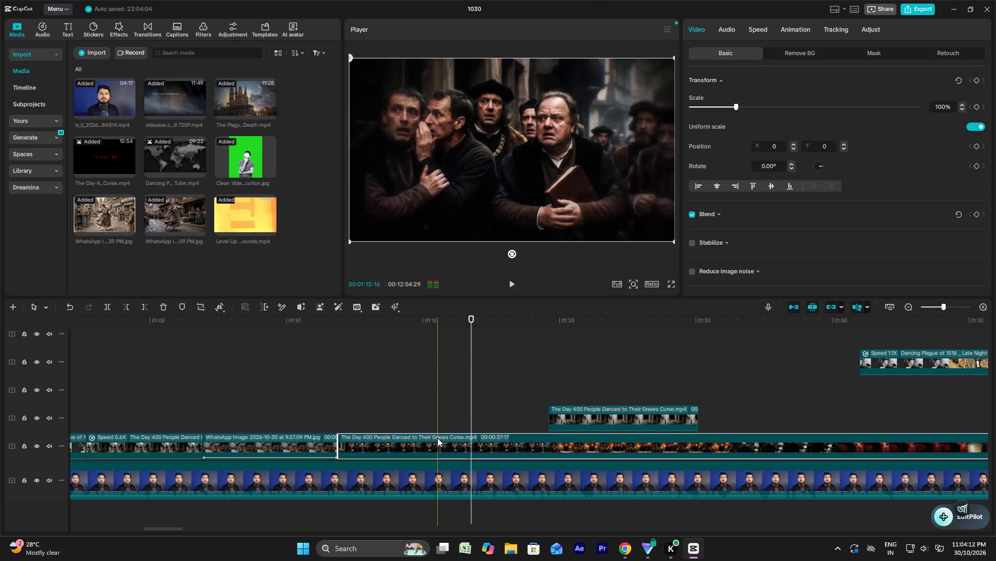
{"action": "key", "text": "ctrl+b"}
{"action": "left_click_drag", "start_coordinate": [586, 413], "coordinate": [479, 420]}
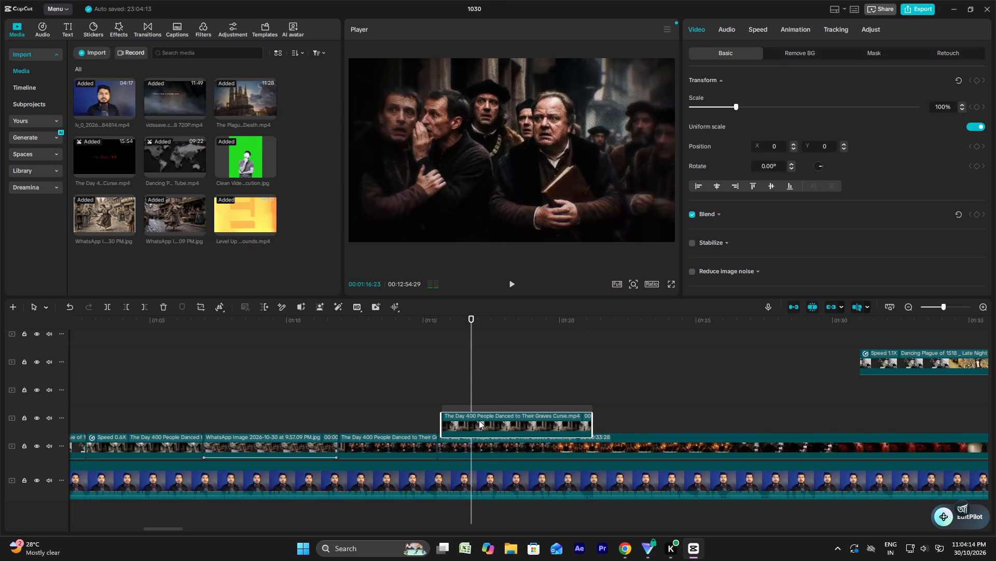
{"action": "left_click_drag", "start_coordinate": [479, 420], "coordinate": [476, 420]}
{"action": "left_click_drag", "start_coordinate": [476, 443], "coordinate": [598, 439]}
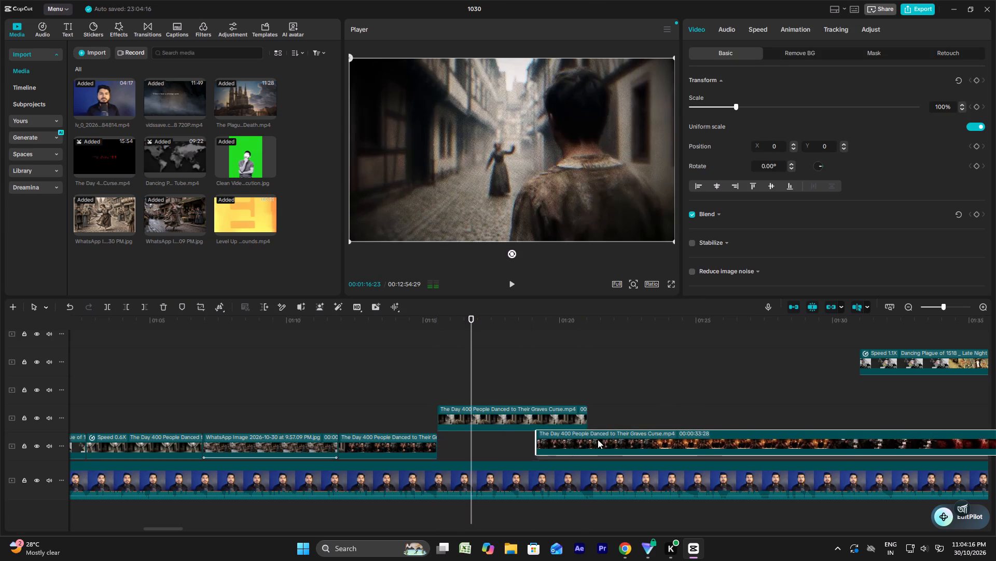
{"action": "left_click_drag", "start_coordinate": [598, 439], "coordinate": [674, 439]}
{"action": "left_click_drag", "start_coordinate": [497, 422], "coordinate": [495, 441]}
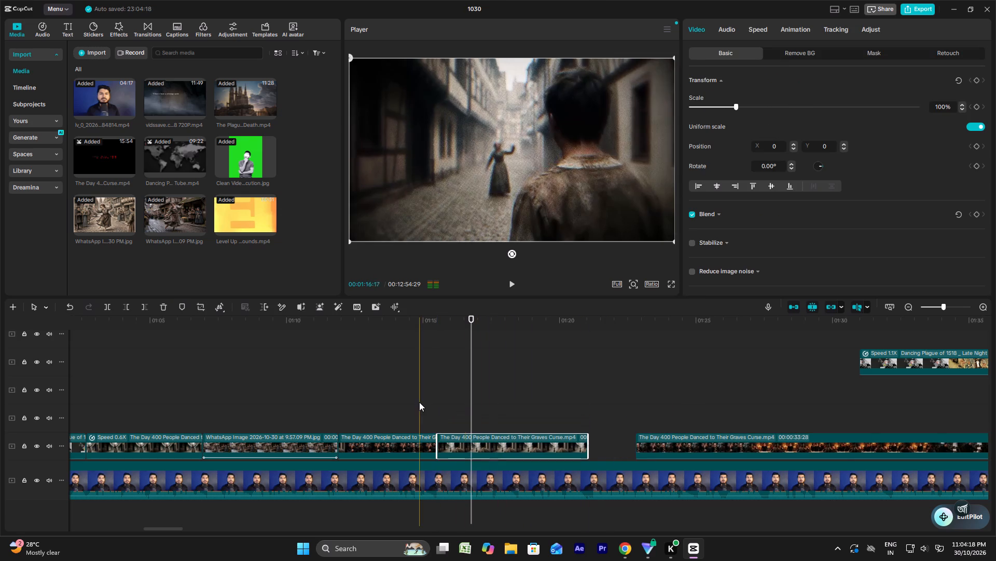
{"action": "left_click", "coordinate": [419, 402]}
{"action": "key", "text": "space"}
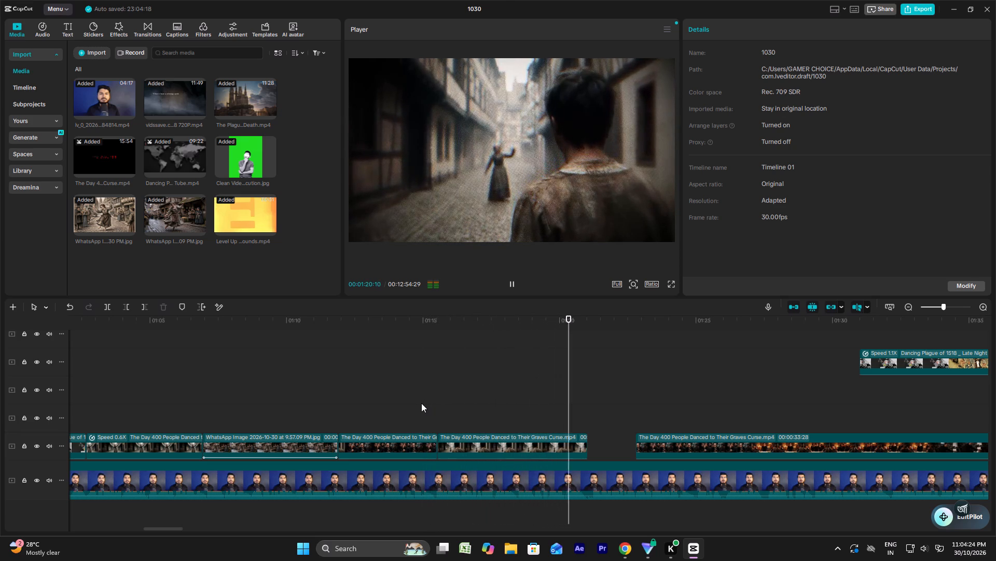
{"action": "key", "text": "space"}
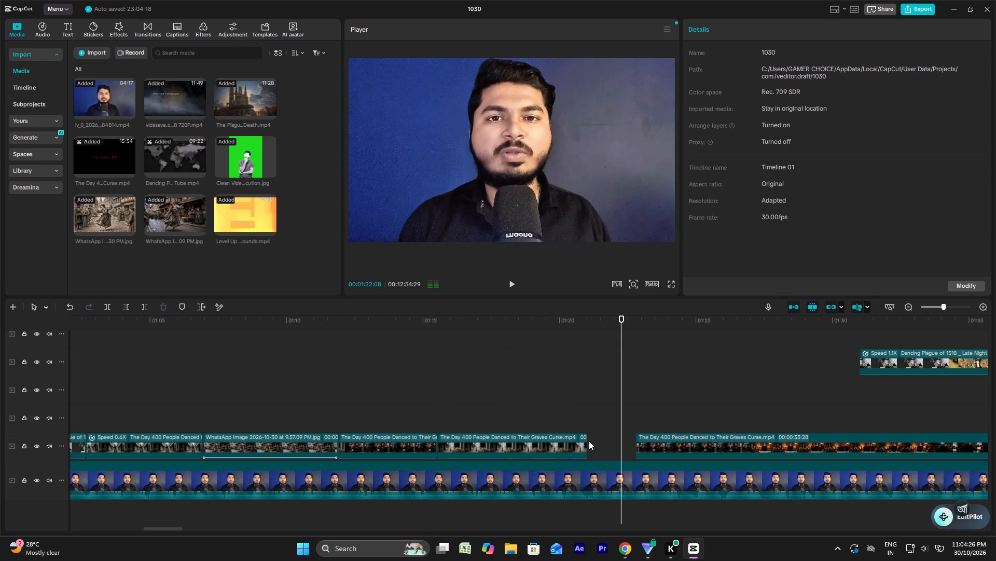
Trim the end of the street clip back to about 01:20 and play through the section that follows.
{"action": "left_click_drag", "start_coordinate": [587, 439], "coordinate": [565, 440]}
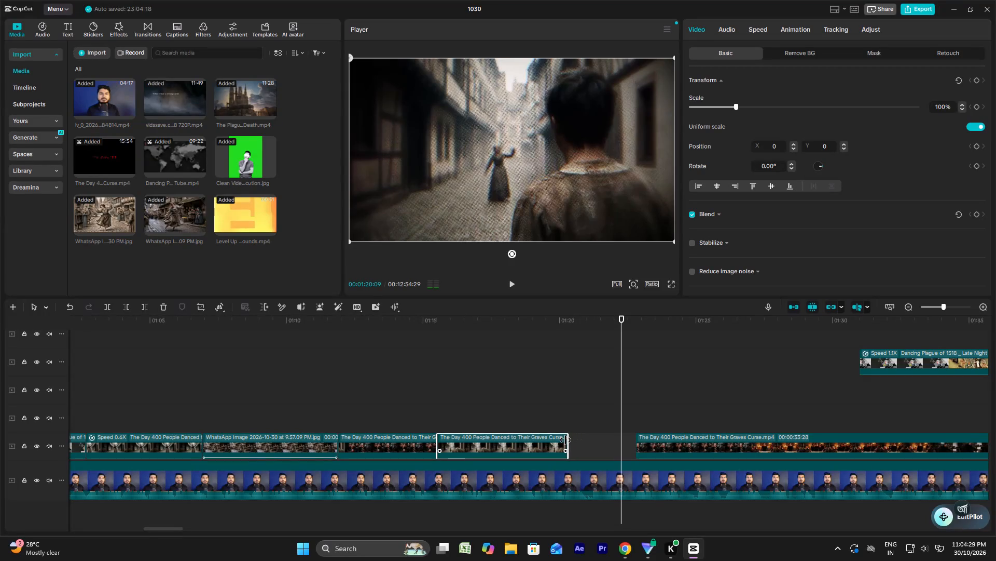
{"action": "left_click_drag", "start_coordinate": [565, 440], "coordinate": [563, 439]}
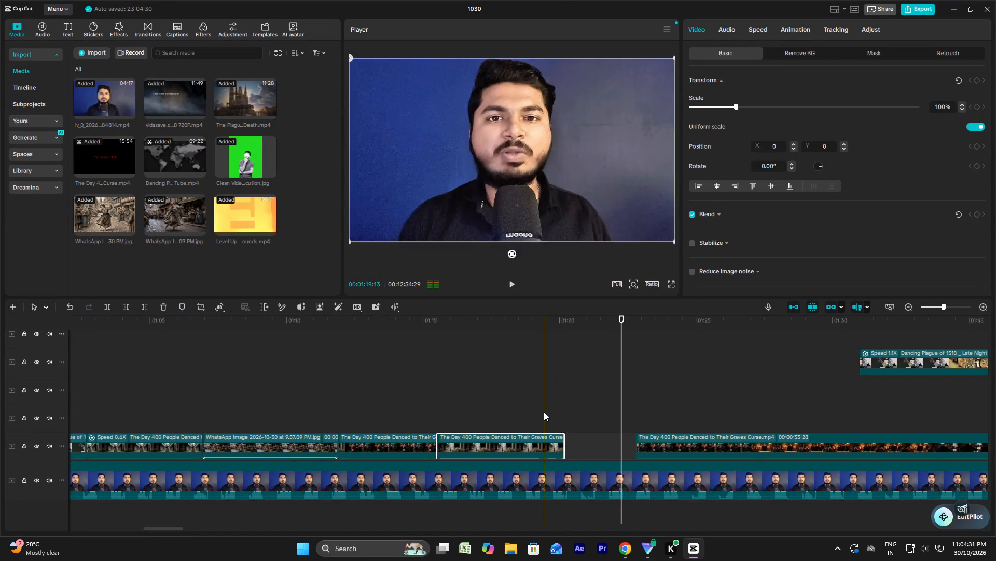
{"action": "left_click", "coordinate": [544, 412]}
{"action": "key", "text": "space"}
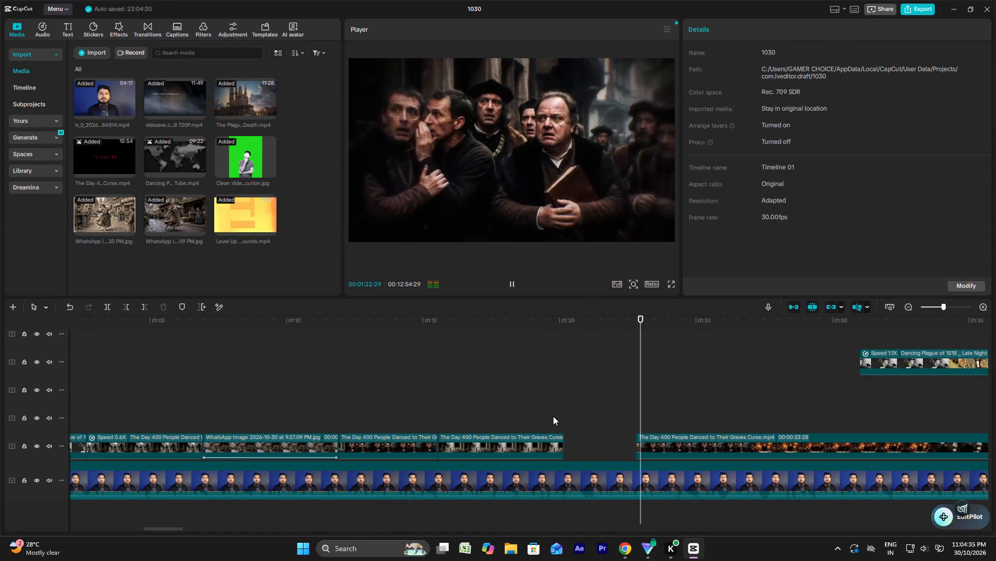
{"action": "key", "text": "space"}
Slow the street clip to 0.77x speed, playing it back to check how far it extends.
{"action": "left_click", "coordinate": [507, 319]}
{"action": "left_click", "coordinate": [525, 438]}
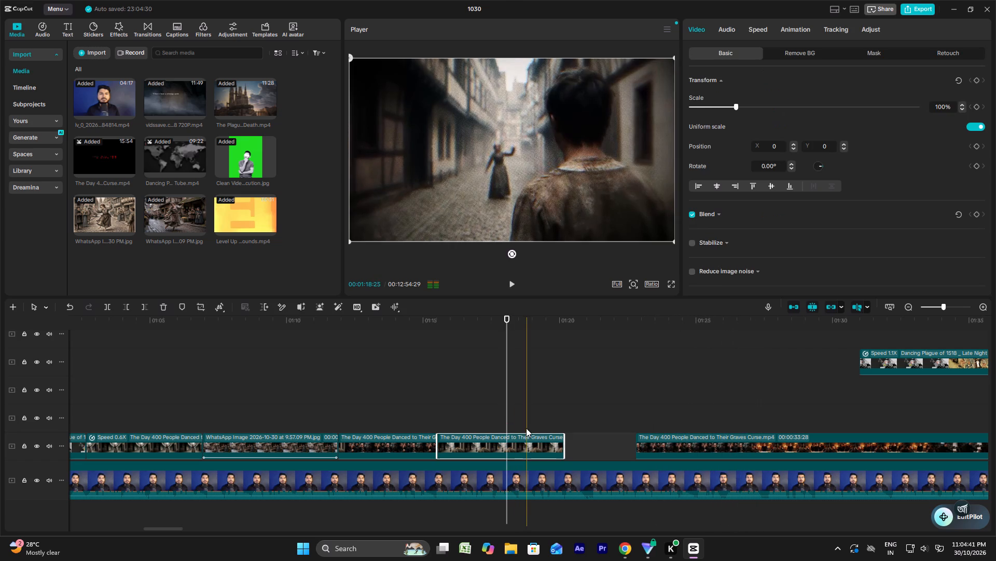
{"action": "left_click", "coordinate": [760, 33]}
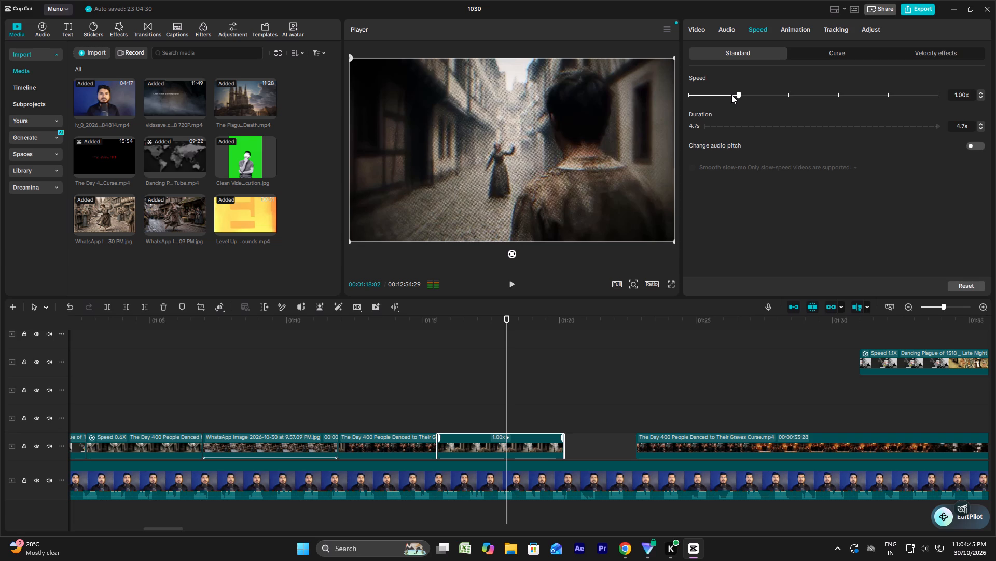
{"action": "left_click", "coordinate": [731, 95]}
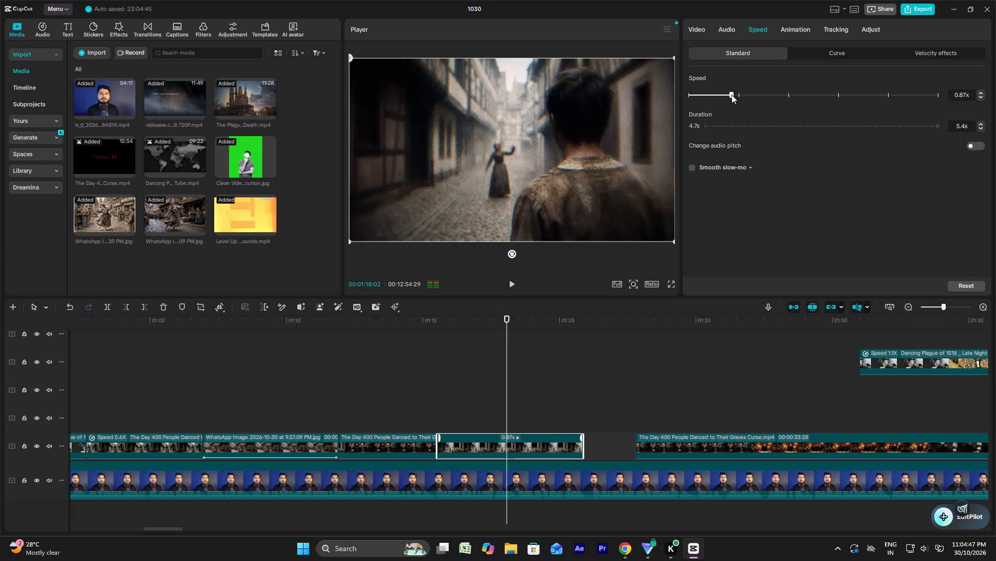
{"action": "key", "text": "space"}
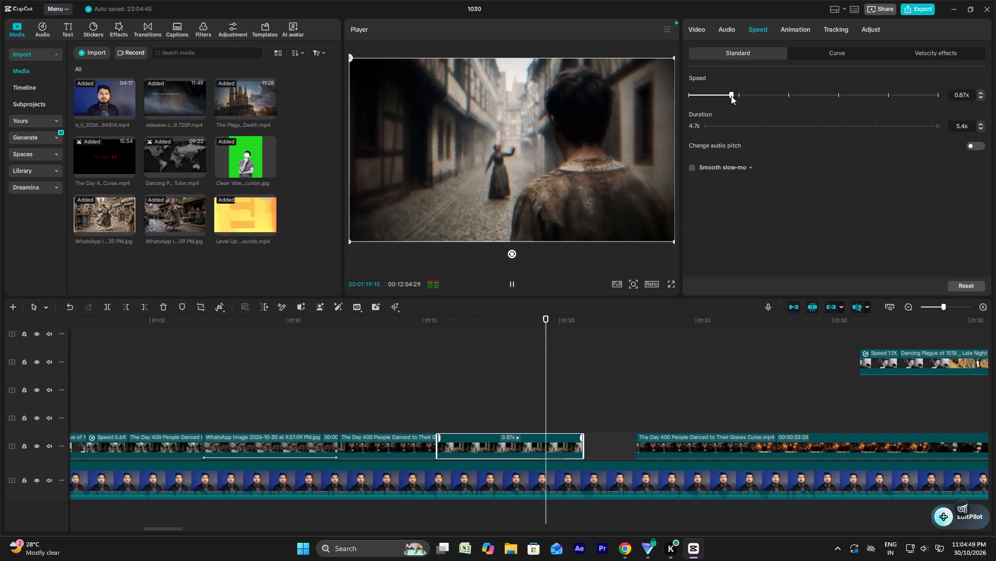
{"action": "left_click", "coordinate": [726, 96]}
{"action": "key", "text": "space"}
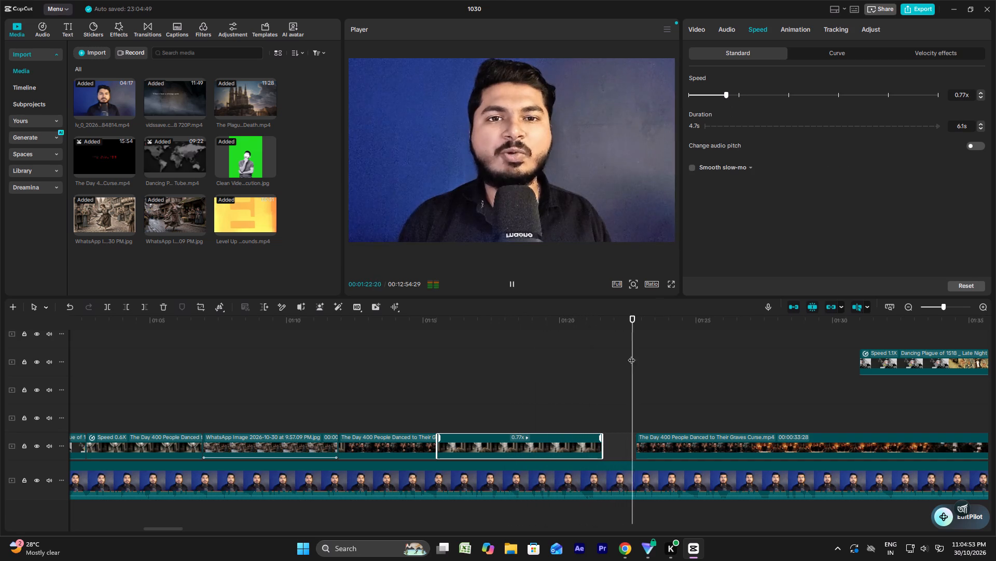
{"action": "key", "text": "space"}
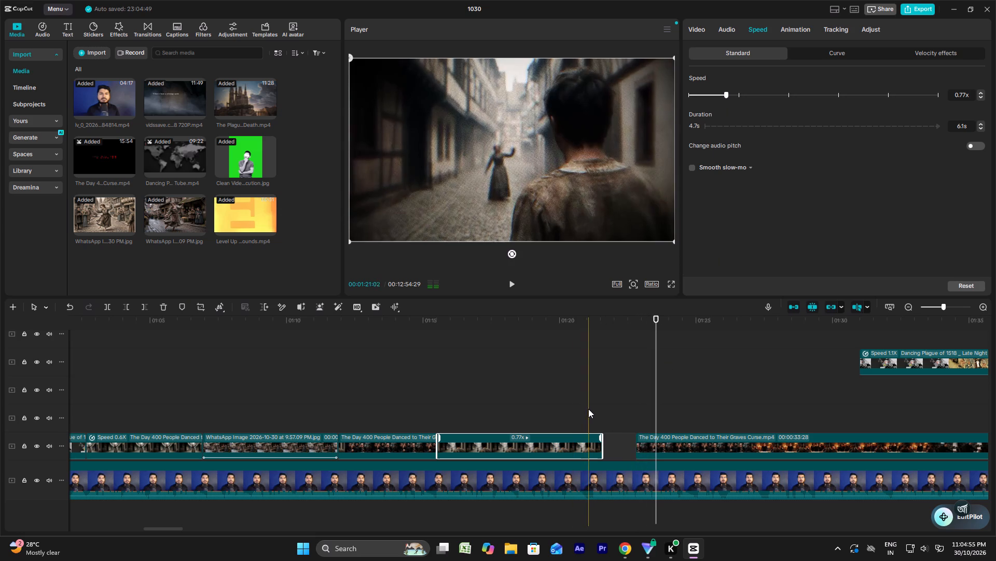
{"action": "left_click", "coordinate": [727, 97]}
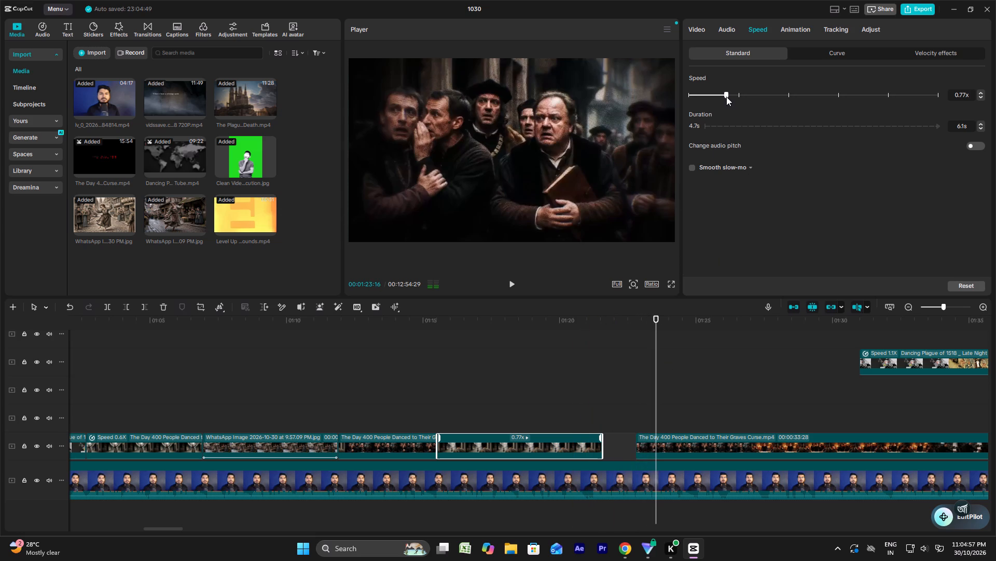
{"action": "left_click", "coordinate": [497, 415]}
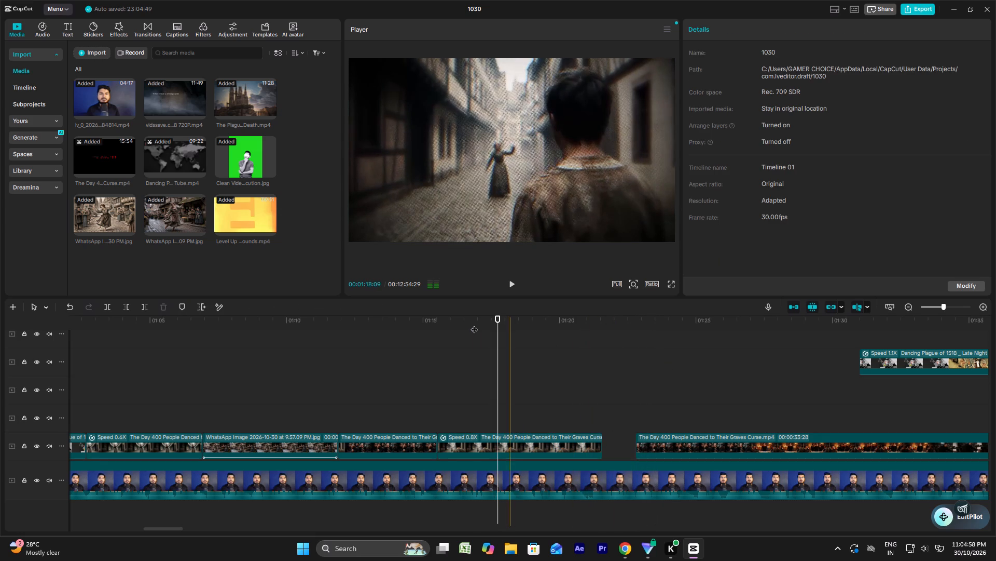
Apply the favorite Spark video effect to the slowed street clip and play it.
{"action": "left_click", "coordinate": [122, 33]}
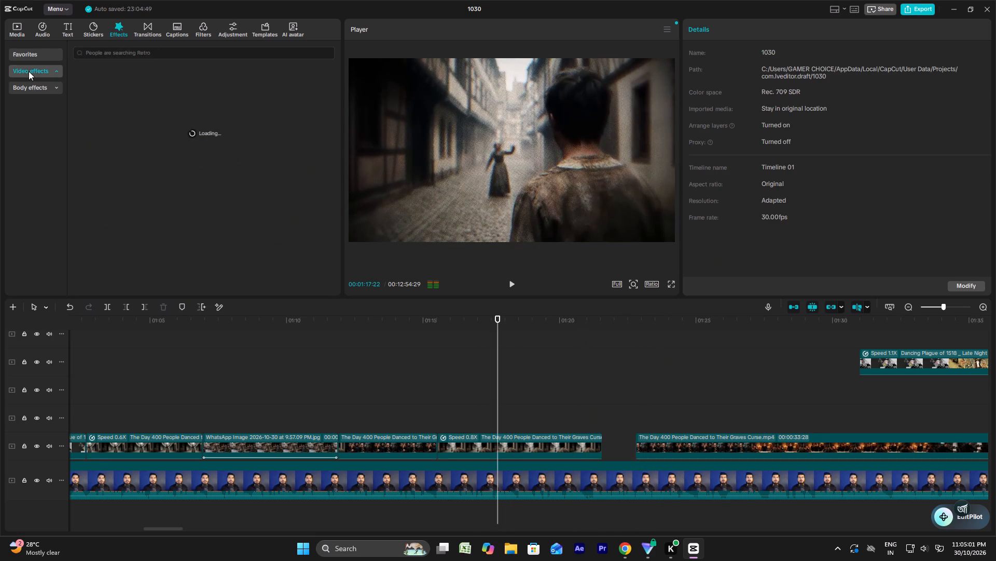
{"action": "left_click", "coordinate": [35, 55]}
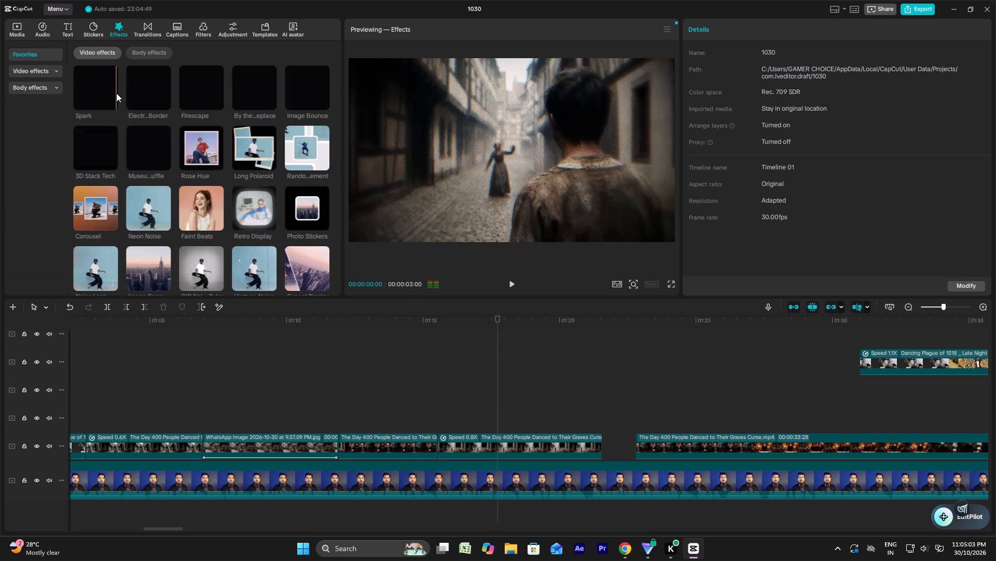
{"action": "left_click_drag", "start_coordinate": [89, 92], "coordinate": [514, 441]}
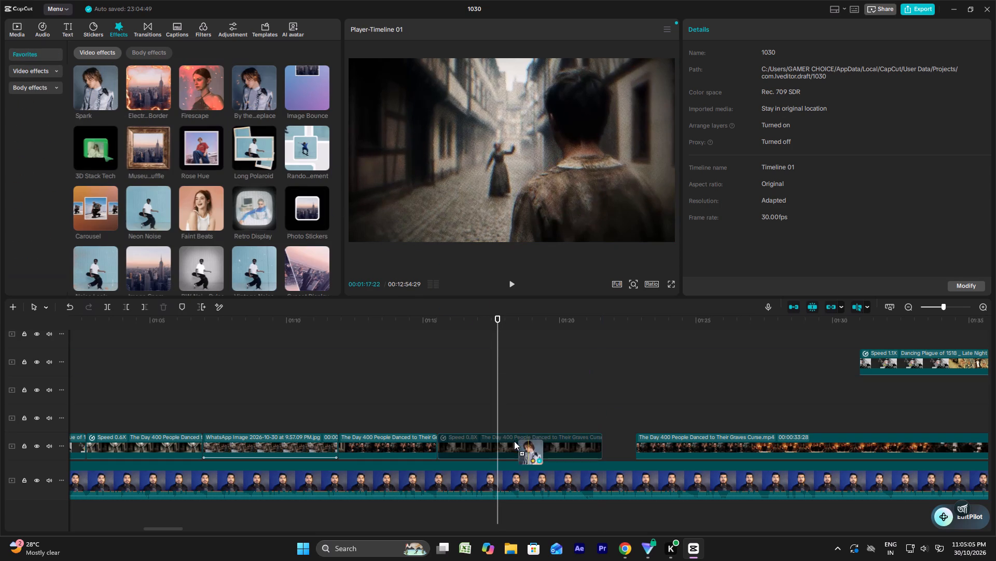
{"action": "left_click_drag", "start_coordinate": [514, 441], "coordinate": [514, 441]}
{"action": "key", "text": "space"}
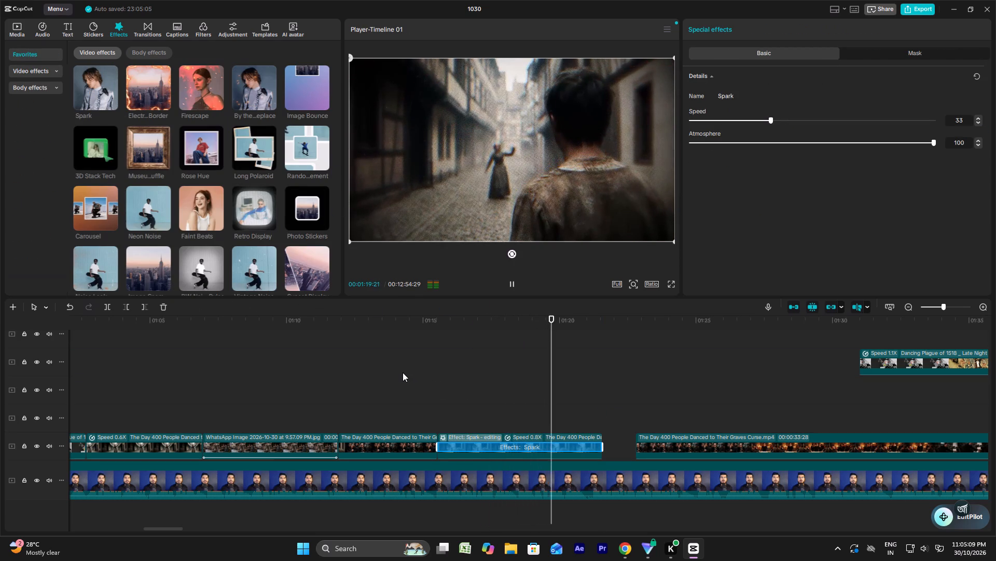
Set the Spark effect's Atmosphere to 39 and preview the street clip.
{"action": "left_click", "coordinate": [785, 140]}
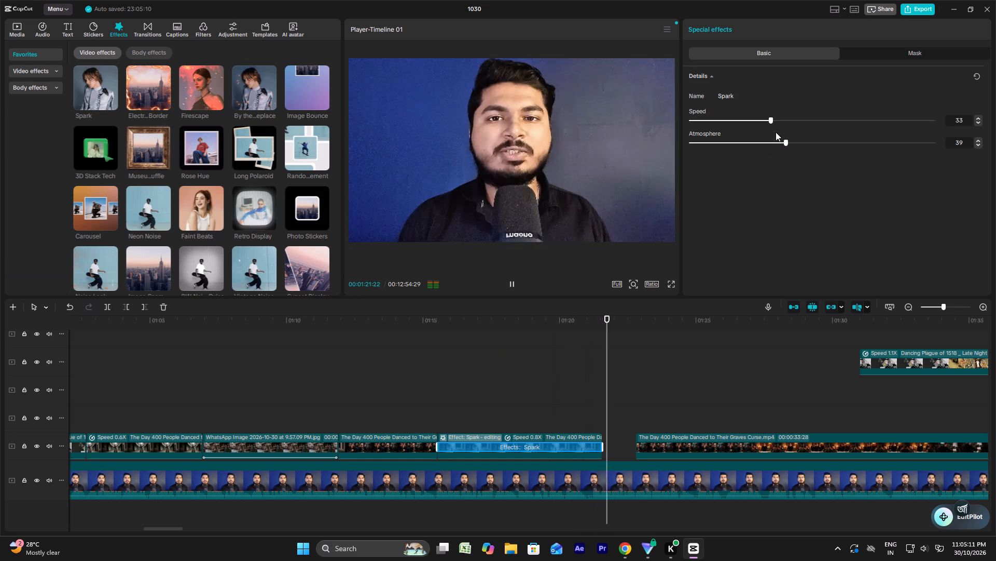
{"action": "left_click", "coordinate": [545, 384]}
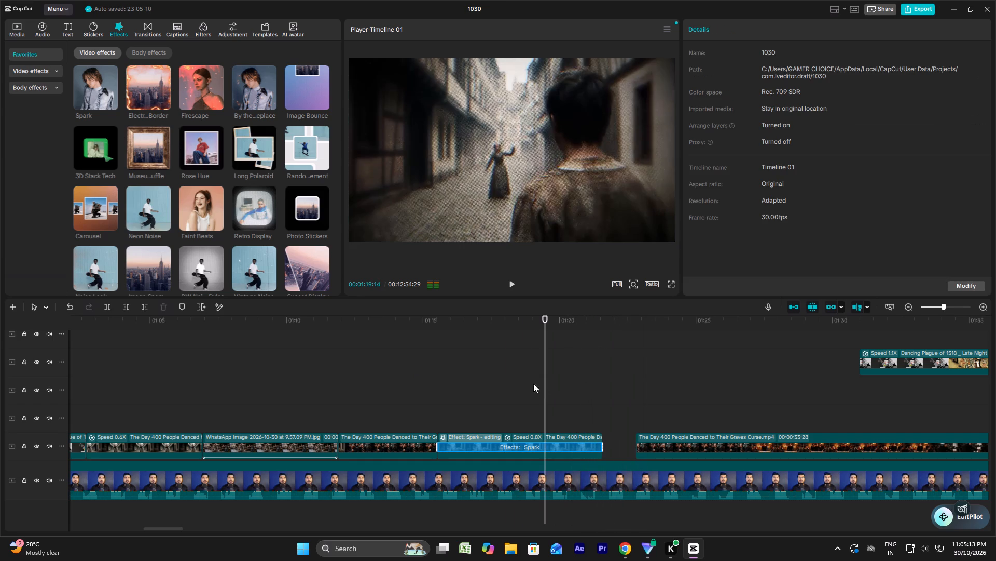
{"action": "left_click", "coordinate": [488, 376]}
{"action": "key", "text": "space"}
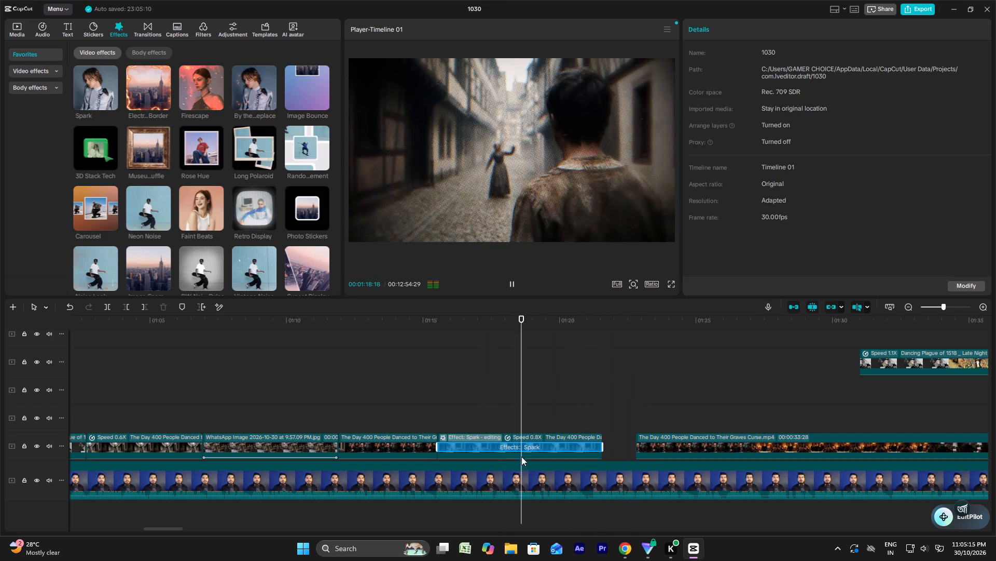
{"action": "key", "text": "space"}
Set the Spark effect's Atmosphere to 95 and Speed to 18, and play the street clip.
{"action": "left_click", "coordinate": [521, 449]}
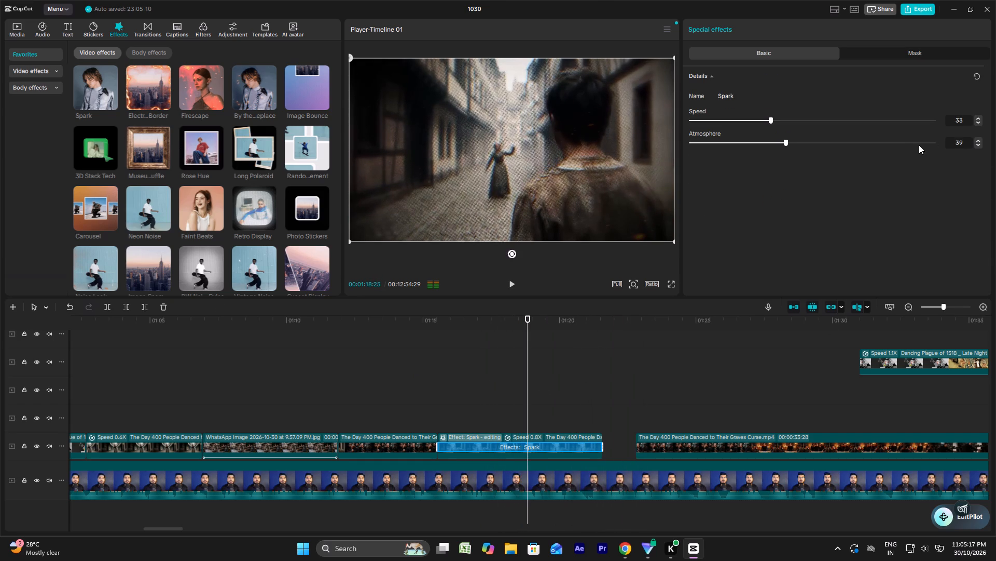
{"action": "left_click", "coordinate": [922, 143]}
{"action": "left_click_drag", "start_coordinate": [766, 122], "coordinate": [744, 122]}
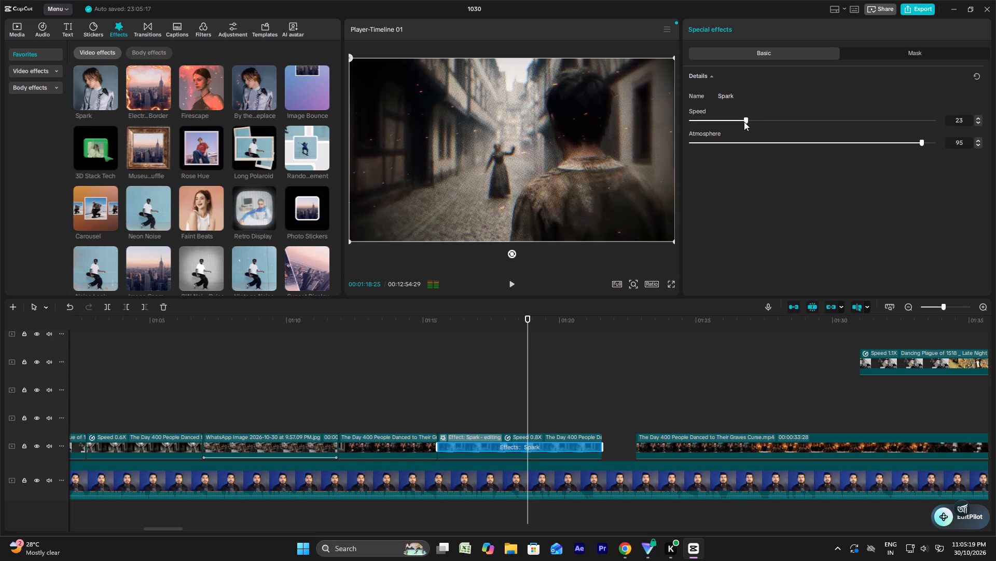
{"action": "left_click_drag", "start_coordinate": [744, 122], "coordinate": [734, 122]}
{"action": "key", "text": "space"}
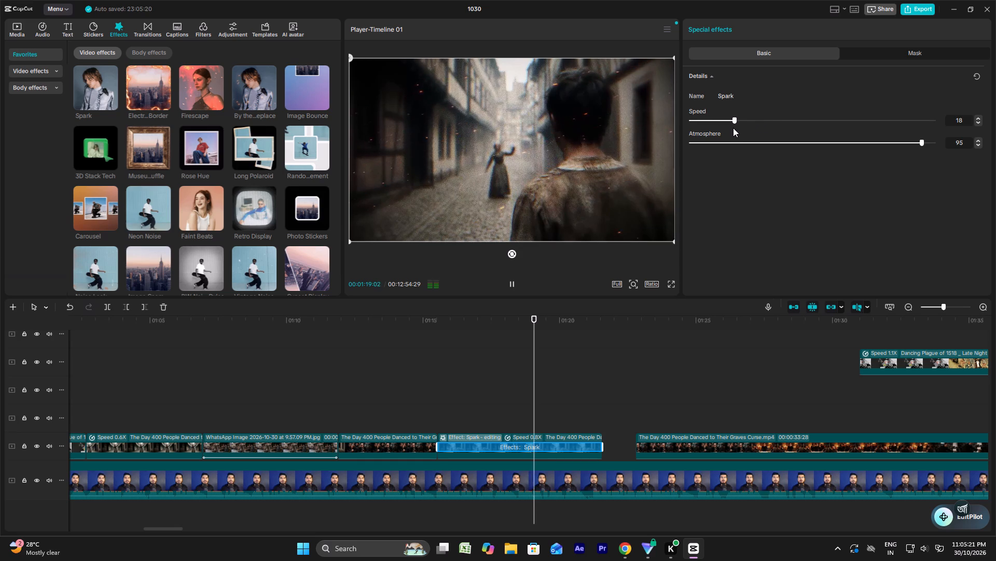